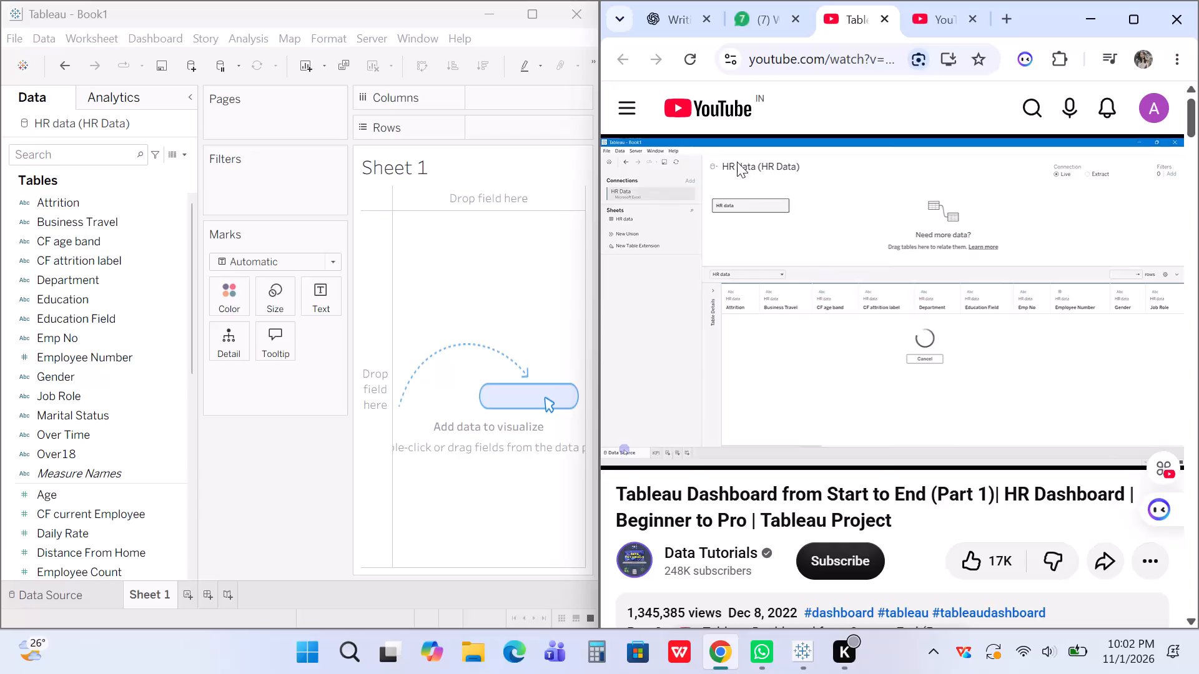
Play the HR dashboard tutorial video, skipping ahead to where the KPI sheet begins, and pause it at 10:32.
{"action": "left_click", "coordinate": [787, 303]}
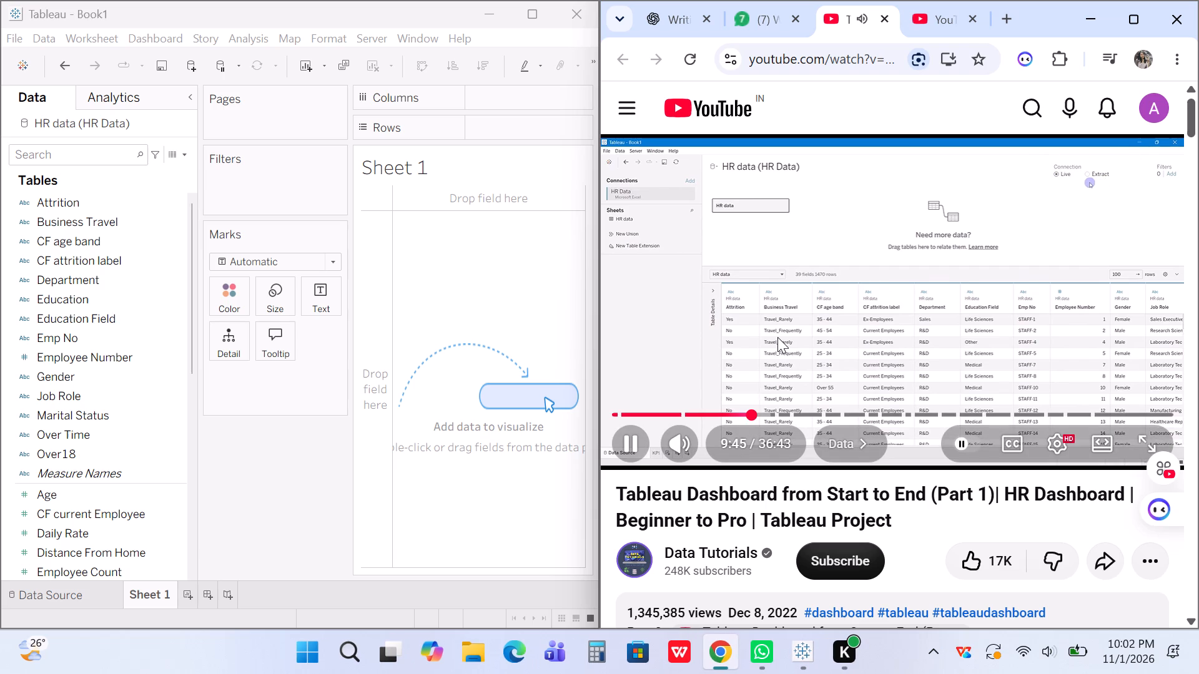
{"action": "key", "text": "Right"}
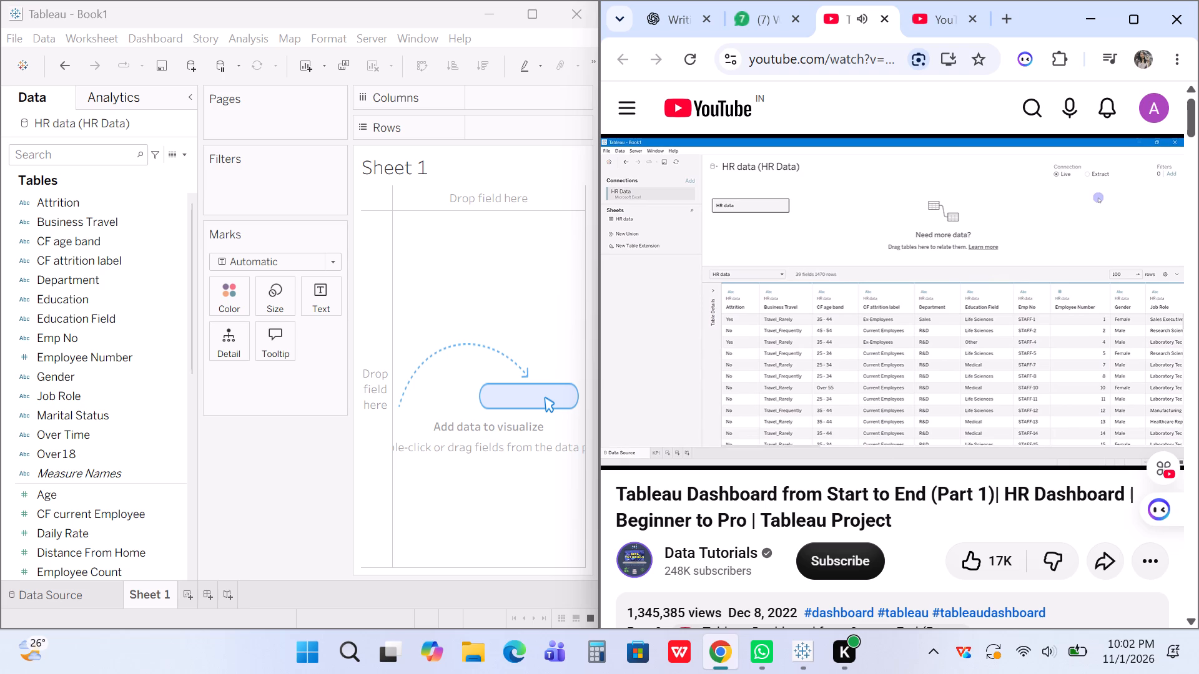
{"action": "key", "text": "Right"}
{"action": "key", "text": "Right"}
{"action": "key", "text": "Right"}
{"action": "key", "text": "Right"}
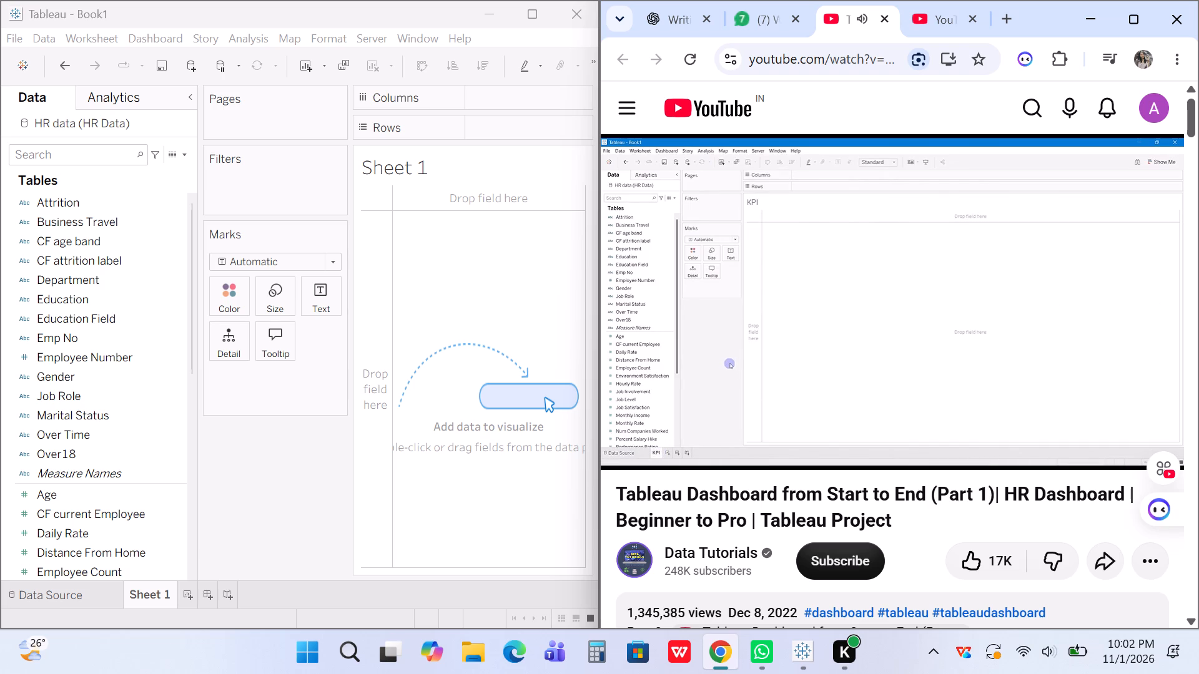
{"action": "key", "text": "Right"}
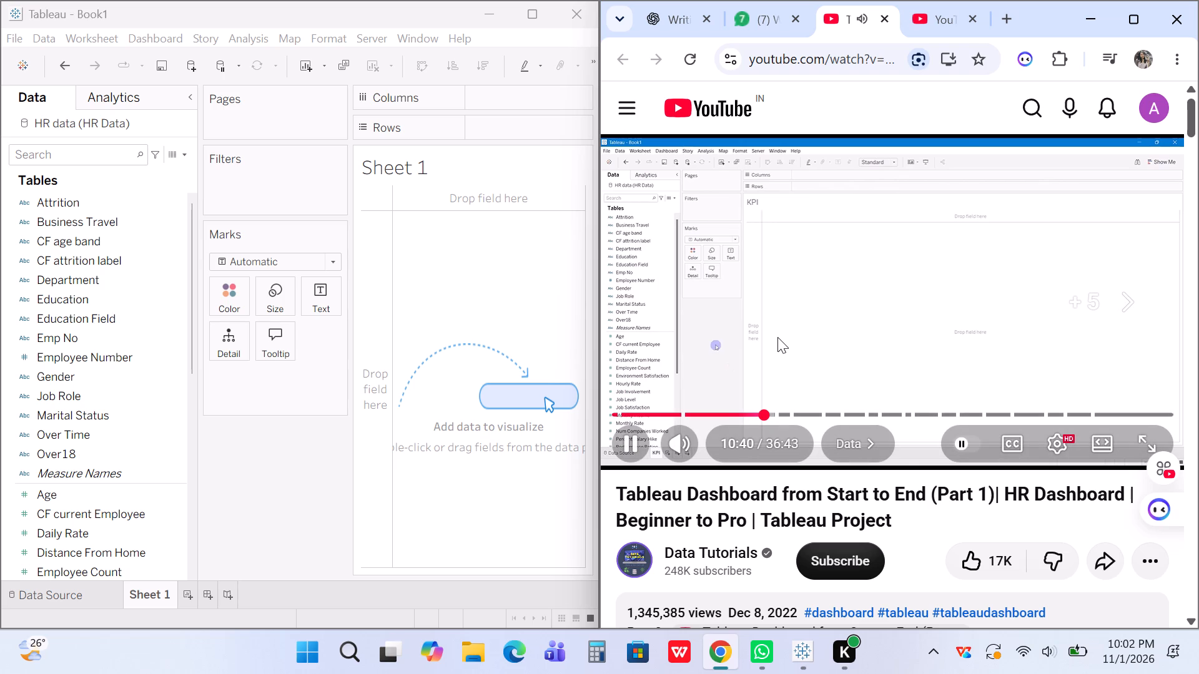
{"action": "key", "text": "Right"}
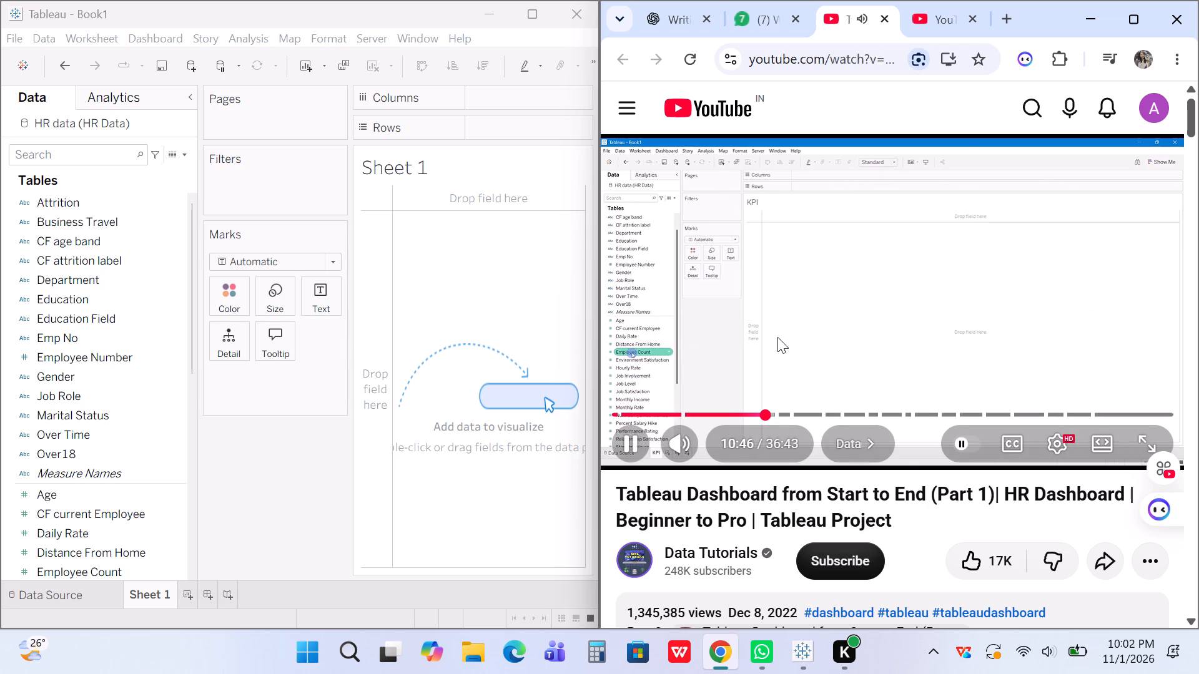
{"action": "key", "text": "Left"}
{"action": "key", "text": "Left"}
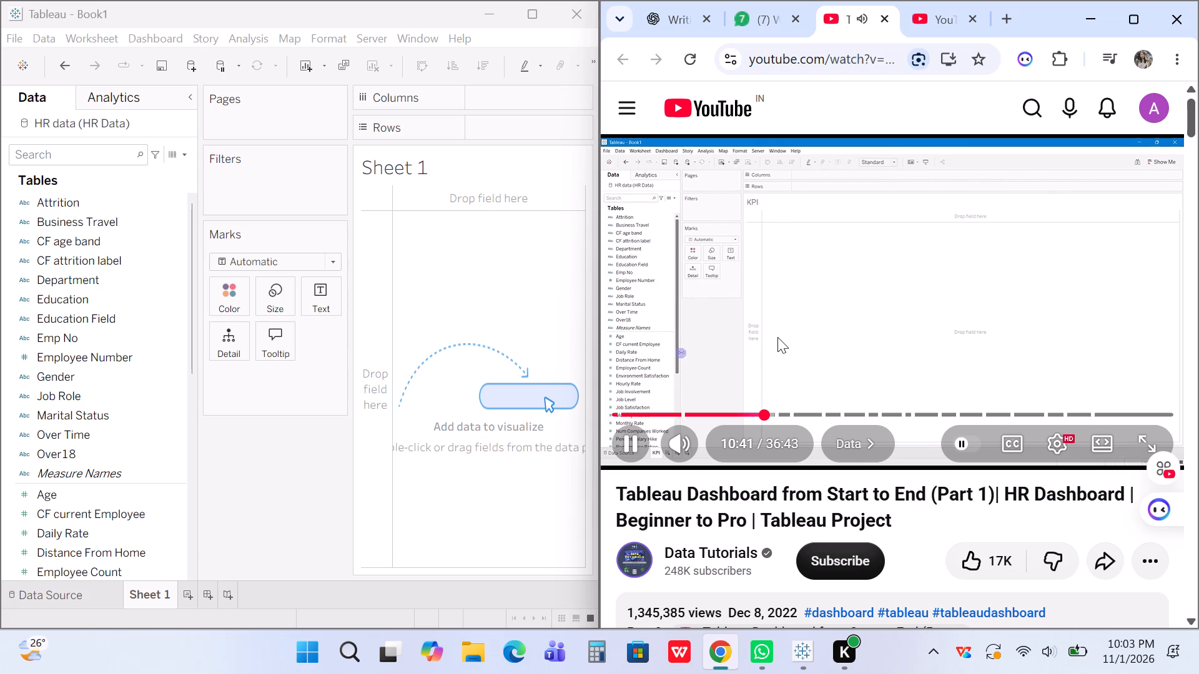
{"action": "key", "text": "Left"}
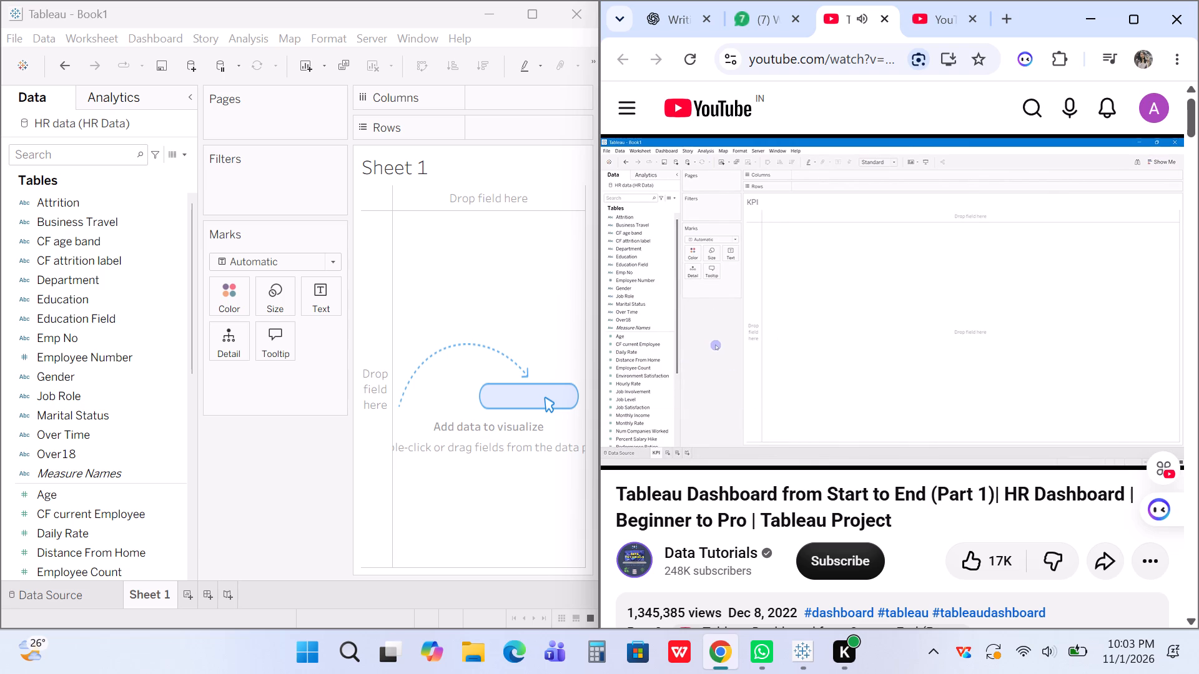
{"action": "key", "text": "Left"}
{"action": "key", "text": "Left"}
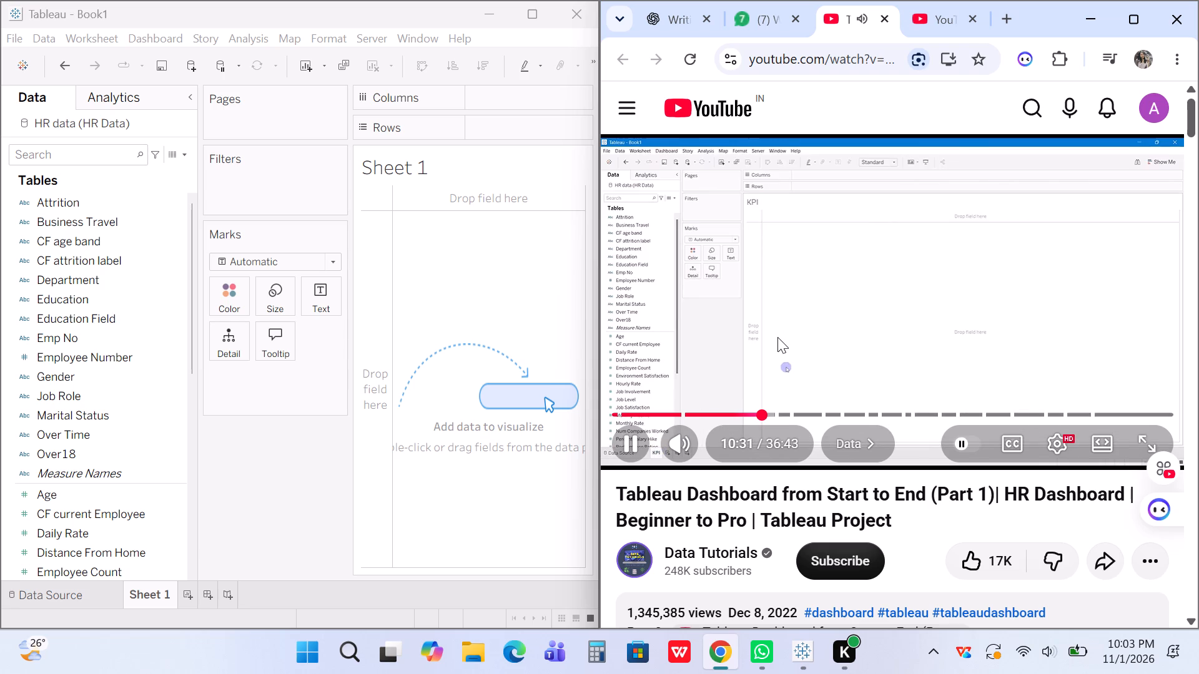
{"action": "left_click", "coordinate": [928, 266]}
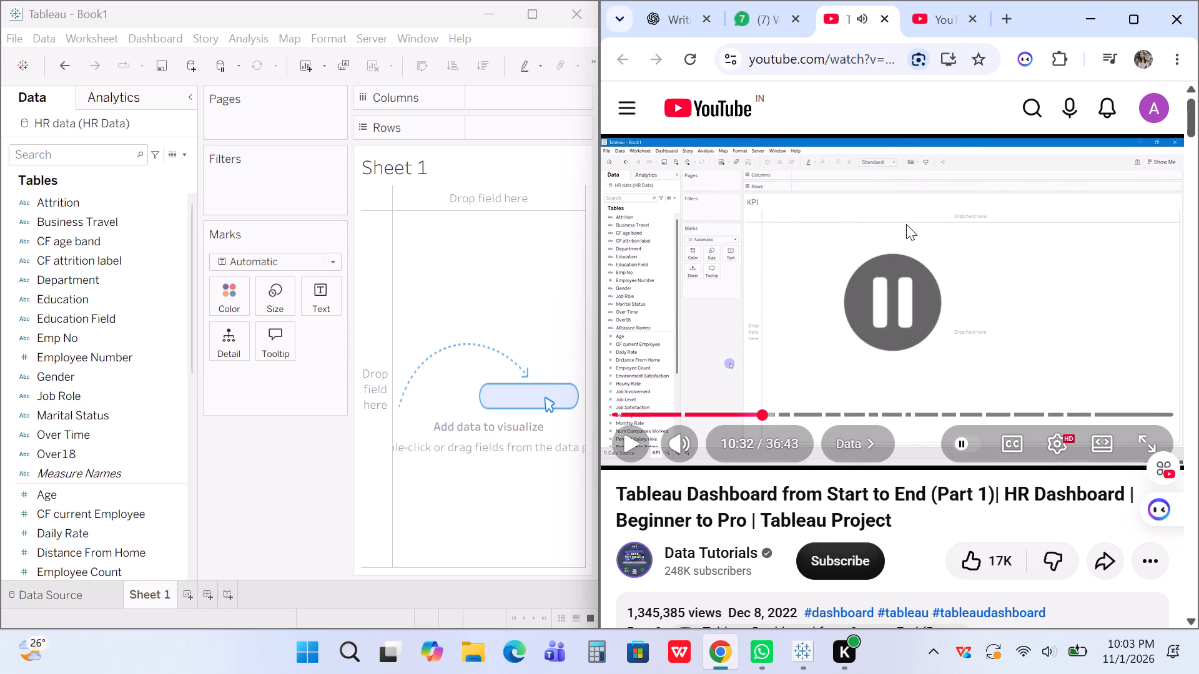
In Tableau, add the KPI Card (BANs) viz extension by LaDataViz as the mark type of Sheet 1.
{"action": "left_click", "coordinate": [527, 11]}
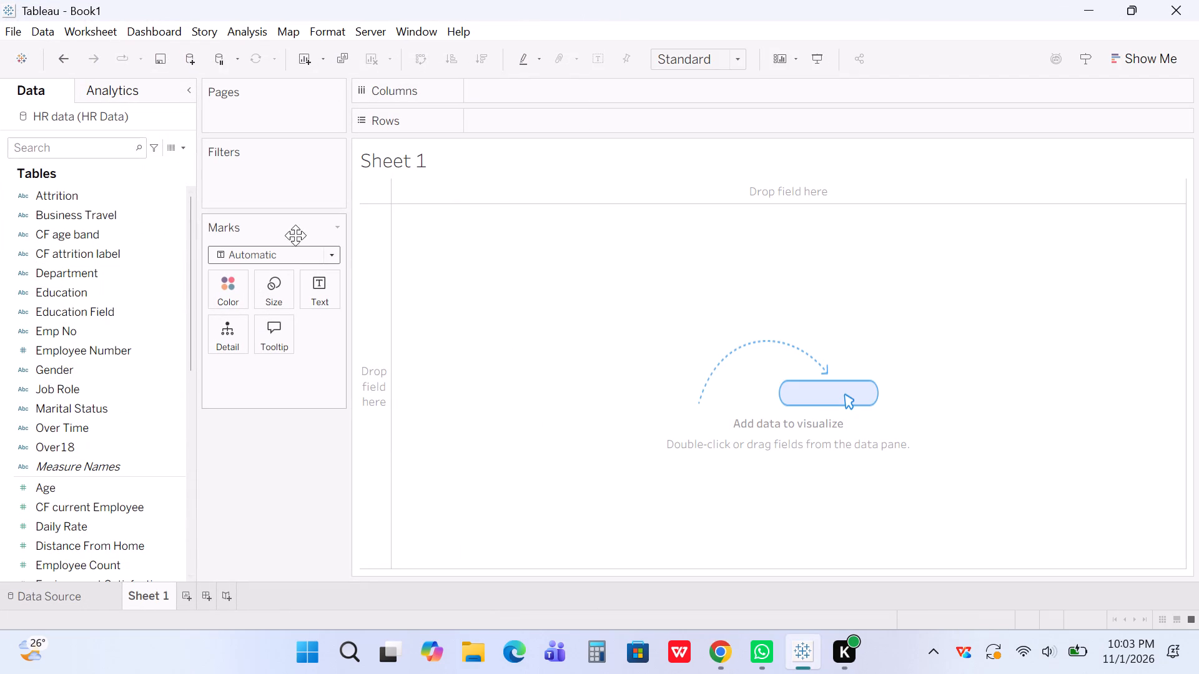
{"action": "left_click", "coordinate": [338, 151]}
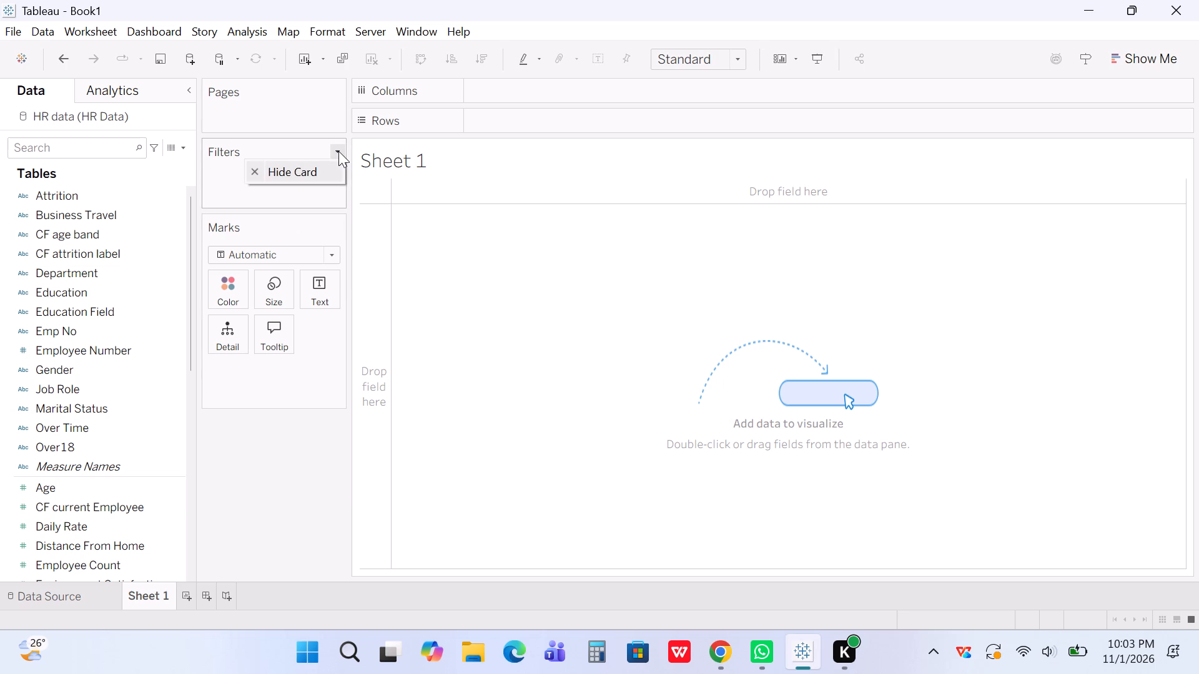
{"action": "left_click", "coordinate": [334, 253]}
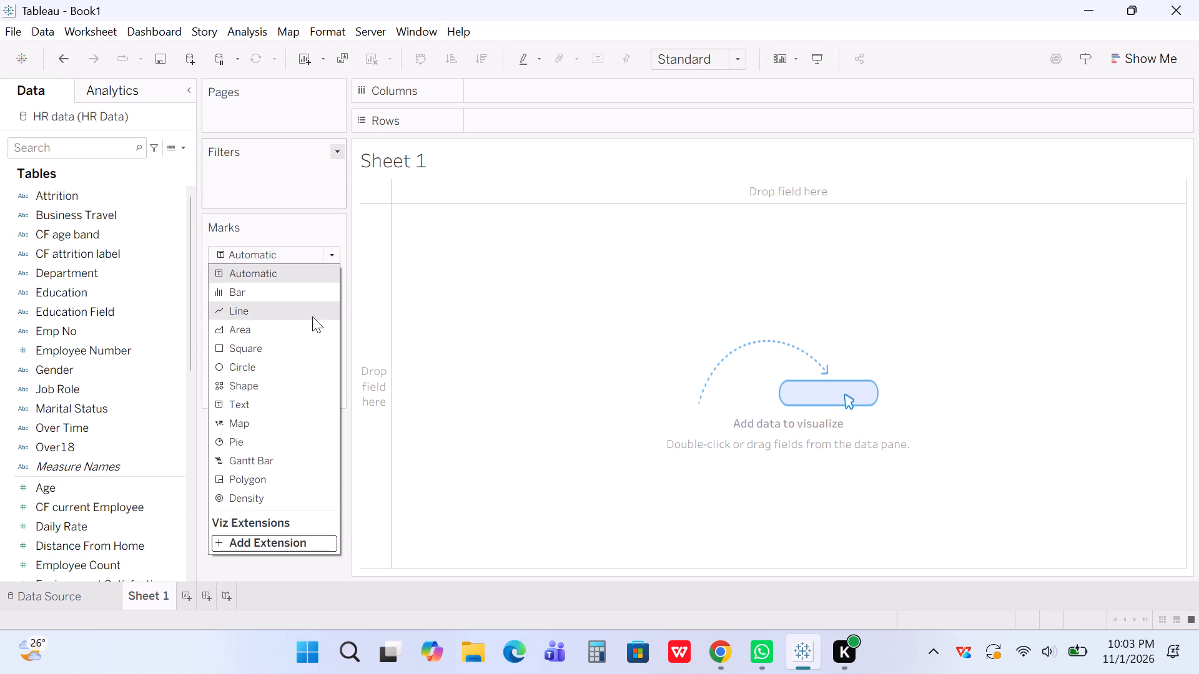
{"action": "left_click", "coordinate": [307, 539]}
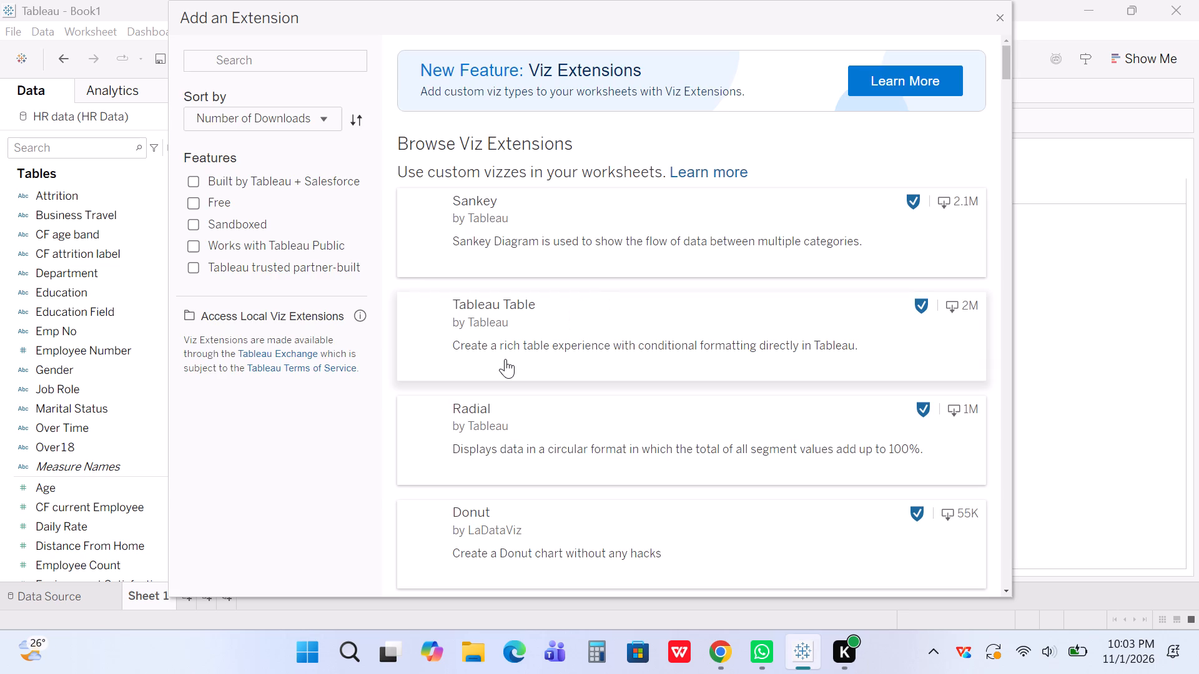
{"action": "scroll", "coordinate": [505, 359], "scroll_direction": "down", "scroll_amount": 3}
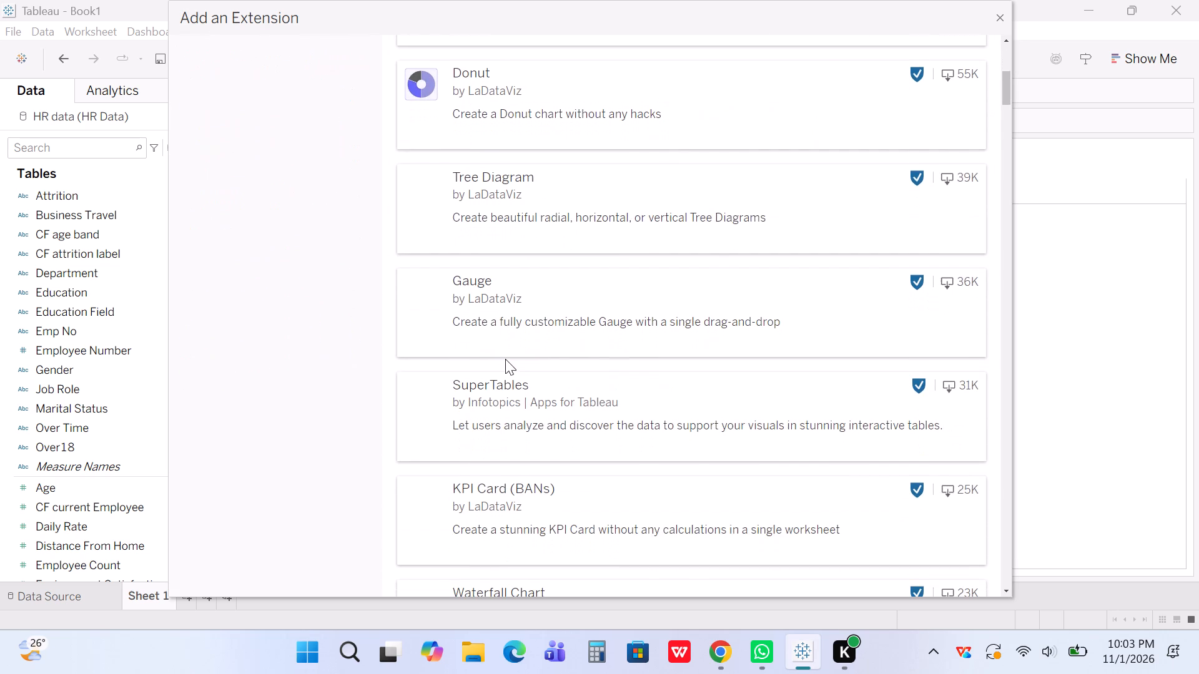
{"action": "scroll", "coordinate": [505, 359], "scroll_direction": "down", "scroll_amount": 1}
{"action": "left_click", "coordinate": [581, 373]}
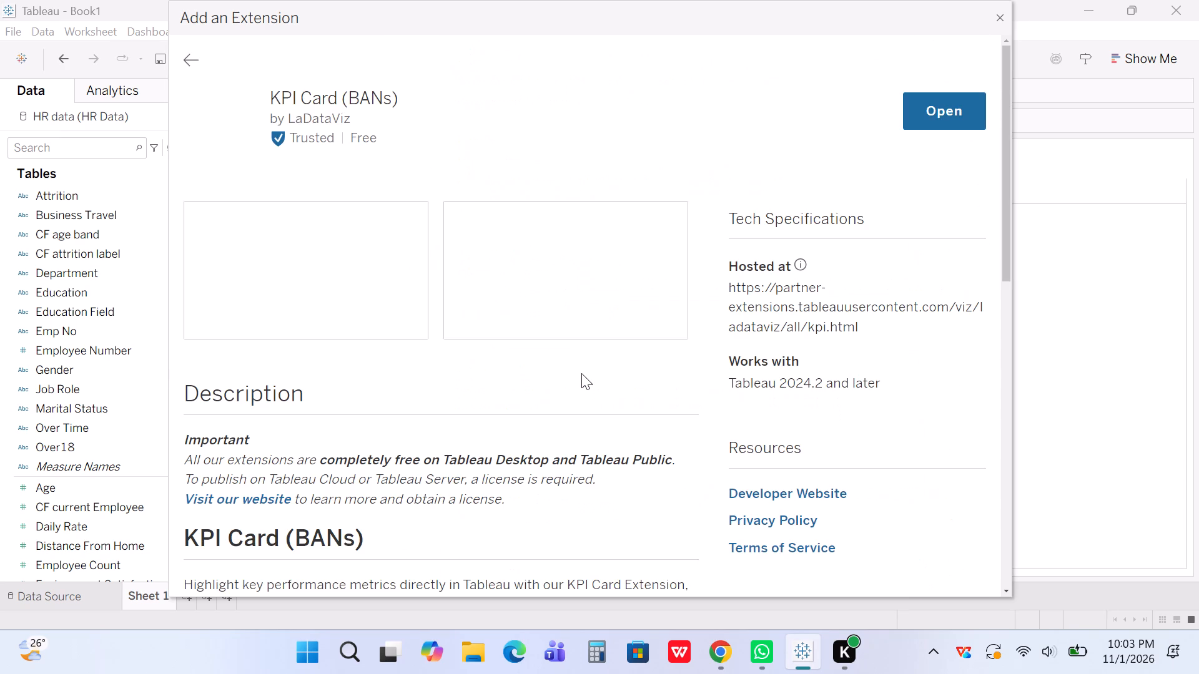
{"action": "left_click", "coordinate": [954, 104]}
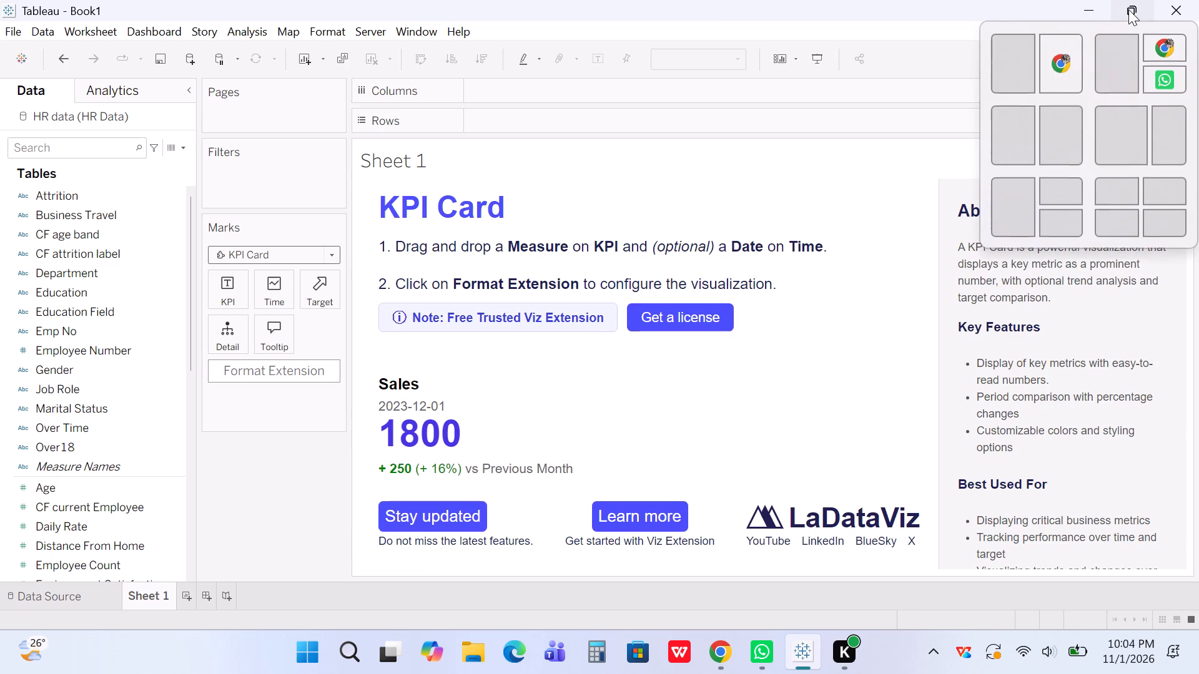
Place Tableau beside the tutorial video and watch how the KPI sheet is started, pausing the video at that part.
{"action": "left_click", "coordinate": [1034, 79]}
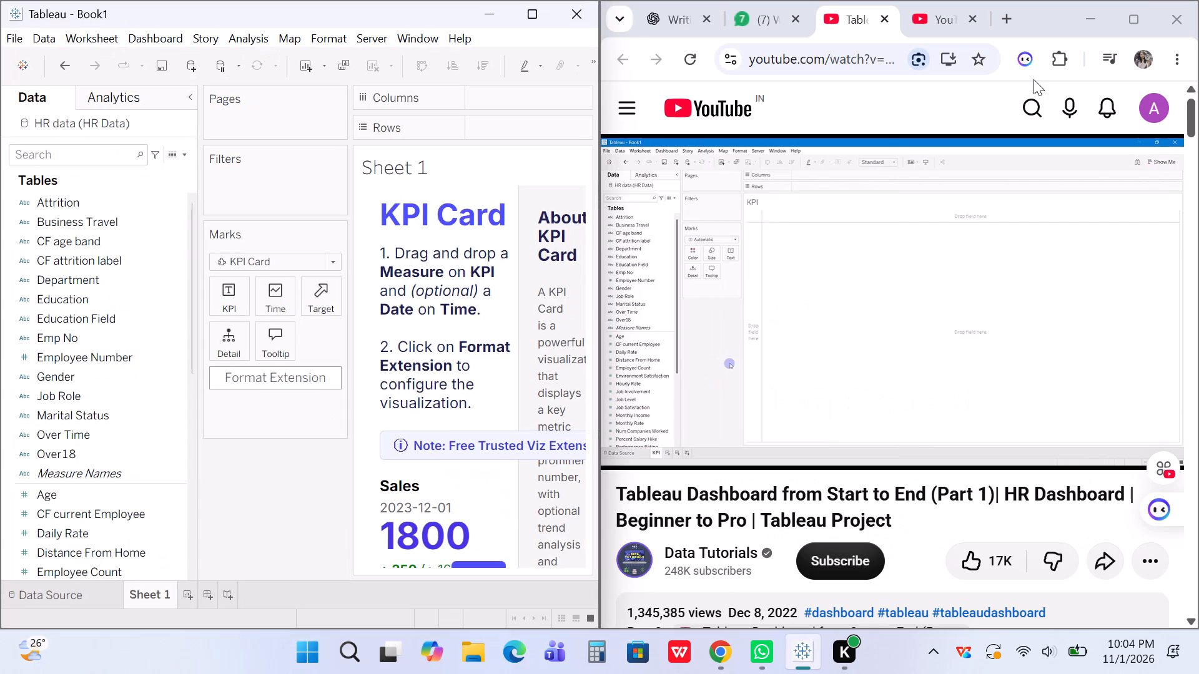
{"action": "left_click", "coordinate": [908, 283]}
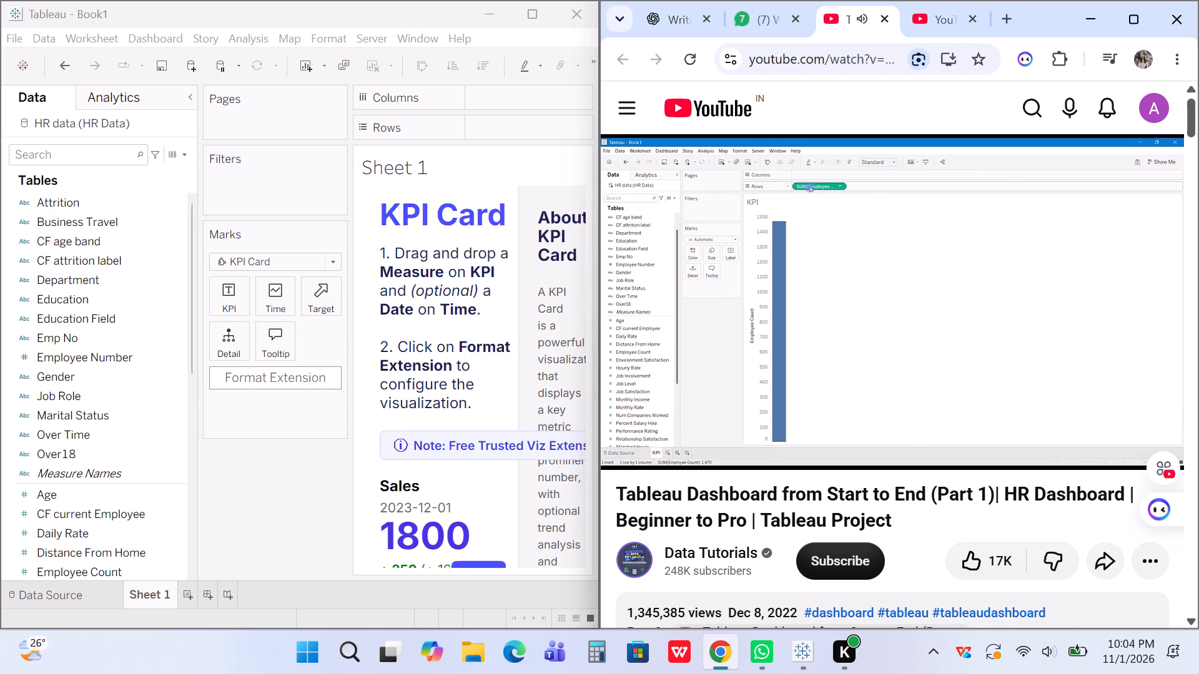
{"action": "left_click", "coordinate": [1028, 266]}
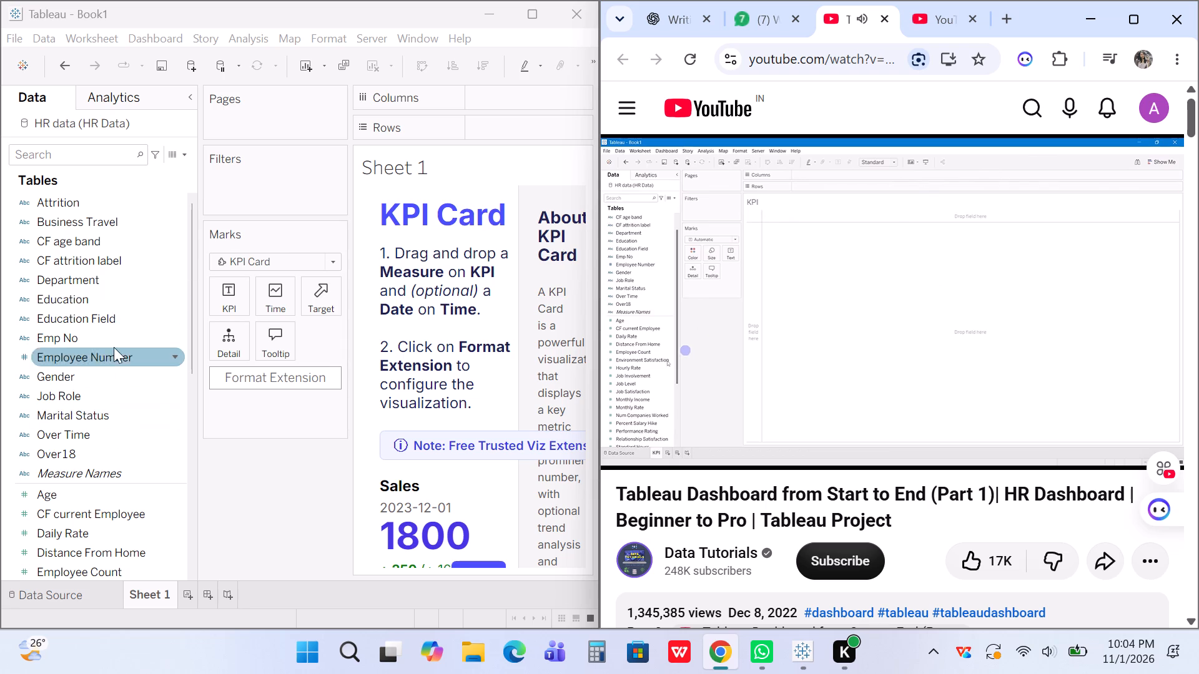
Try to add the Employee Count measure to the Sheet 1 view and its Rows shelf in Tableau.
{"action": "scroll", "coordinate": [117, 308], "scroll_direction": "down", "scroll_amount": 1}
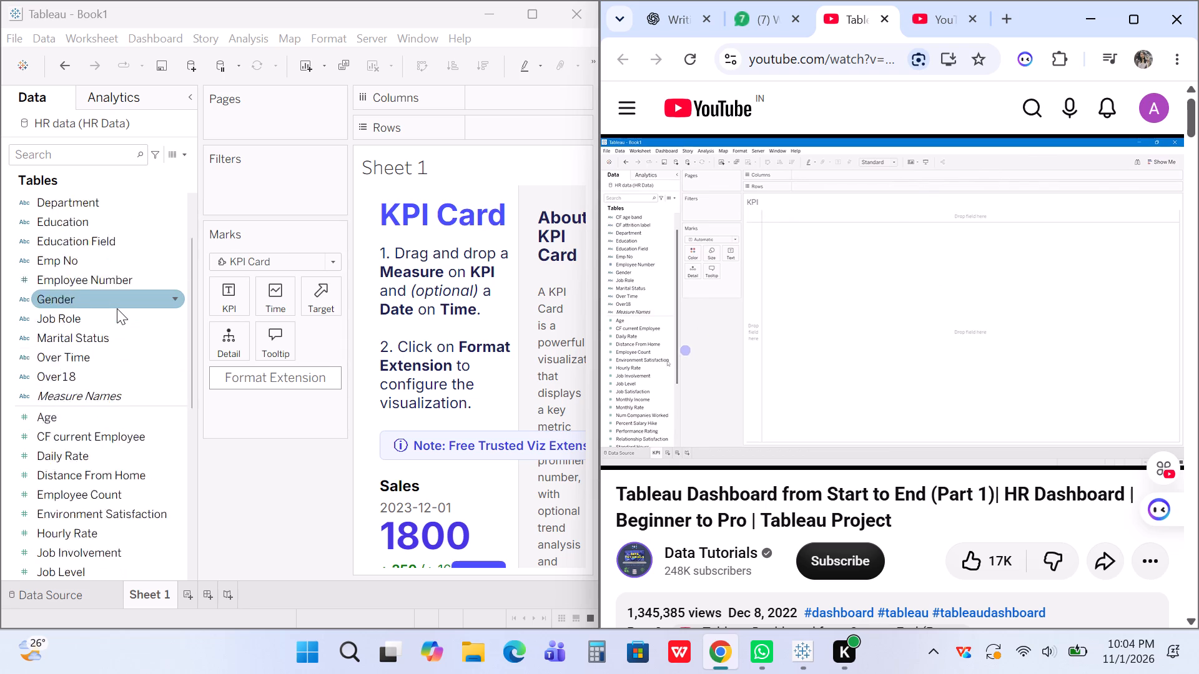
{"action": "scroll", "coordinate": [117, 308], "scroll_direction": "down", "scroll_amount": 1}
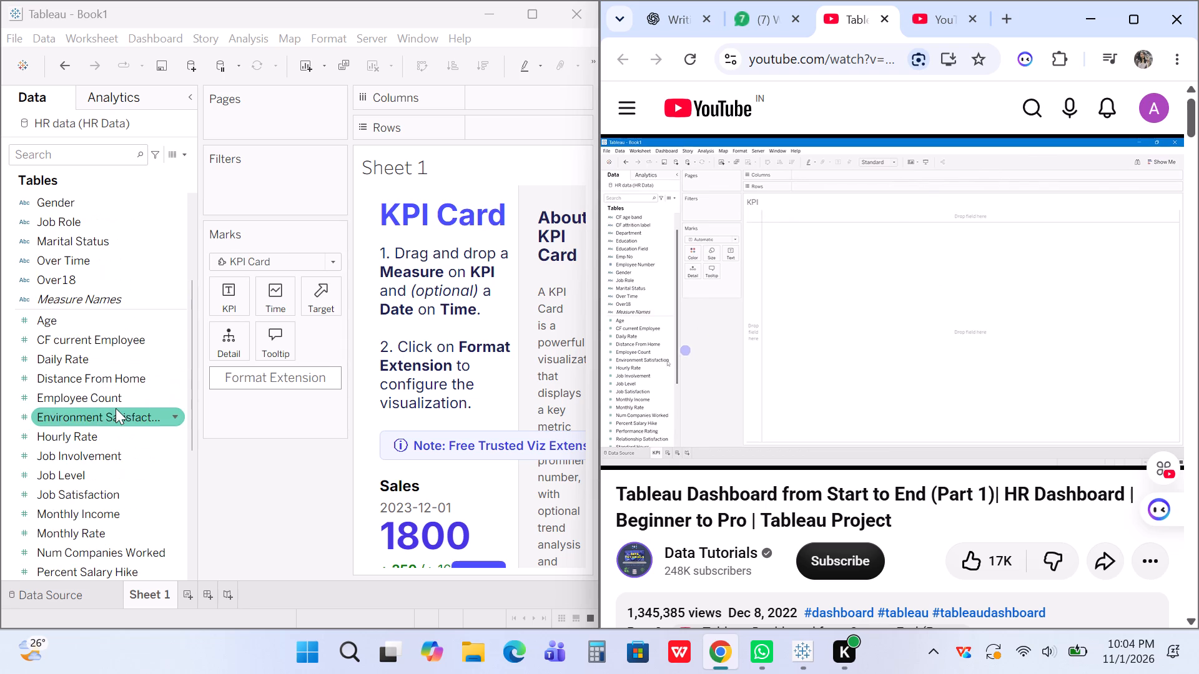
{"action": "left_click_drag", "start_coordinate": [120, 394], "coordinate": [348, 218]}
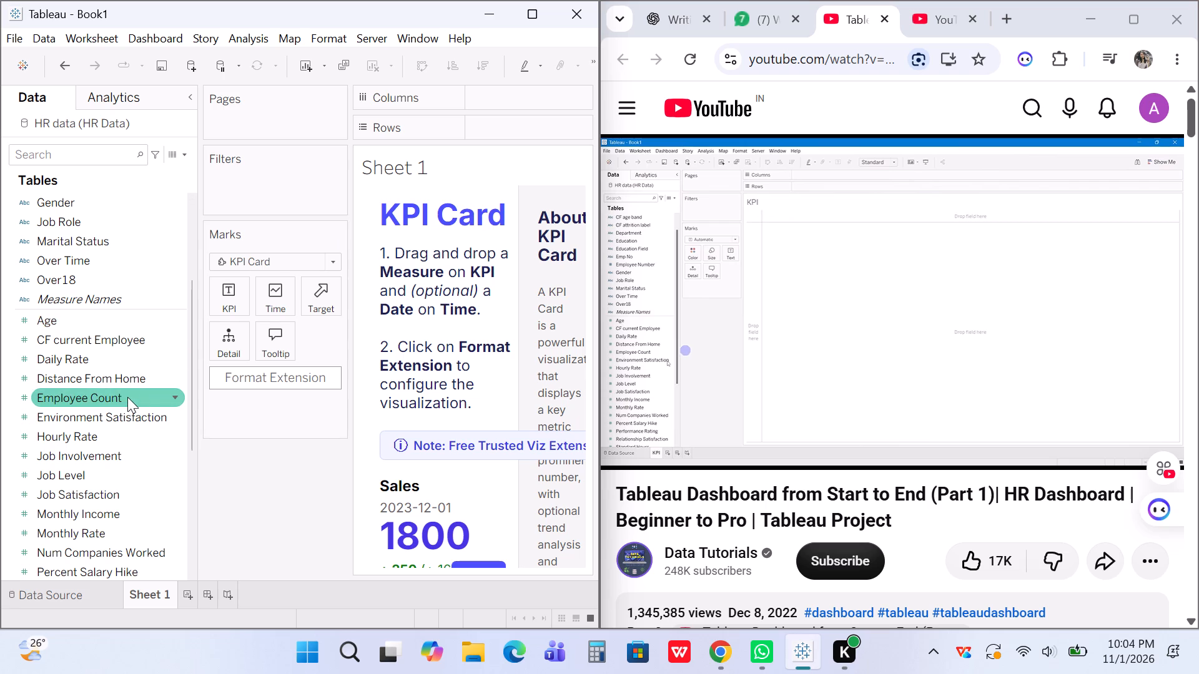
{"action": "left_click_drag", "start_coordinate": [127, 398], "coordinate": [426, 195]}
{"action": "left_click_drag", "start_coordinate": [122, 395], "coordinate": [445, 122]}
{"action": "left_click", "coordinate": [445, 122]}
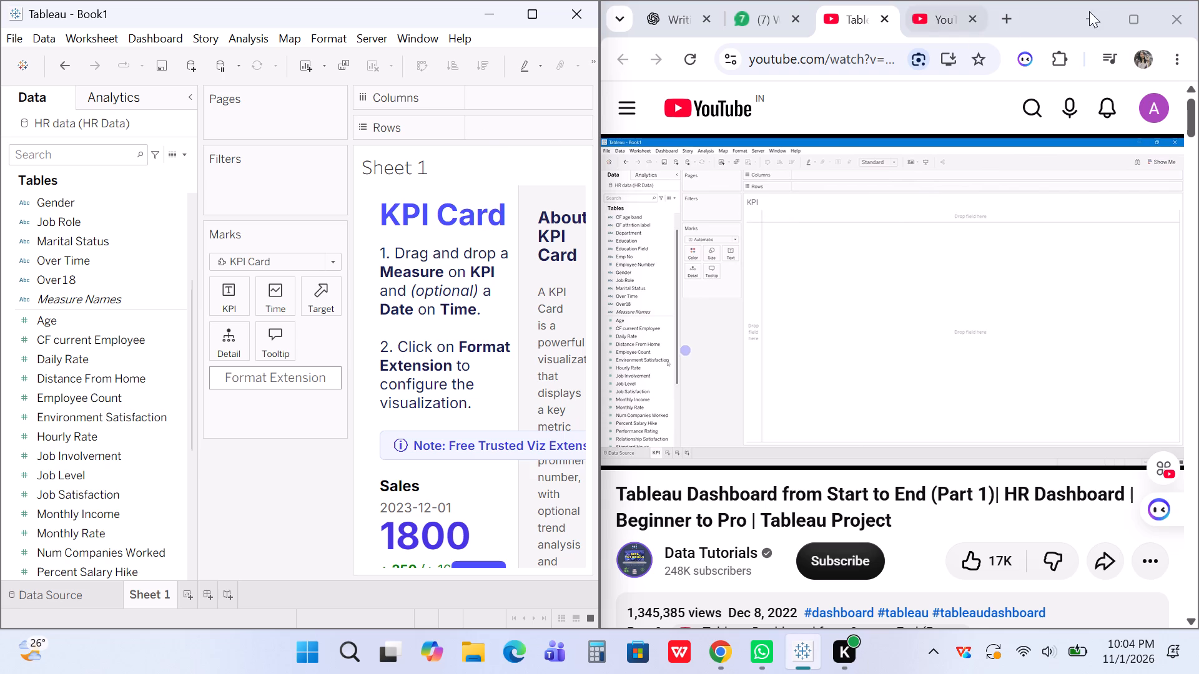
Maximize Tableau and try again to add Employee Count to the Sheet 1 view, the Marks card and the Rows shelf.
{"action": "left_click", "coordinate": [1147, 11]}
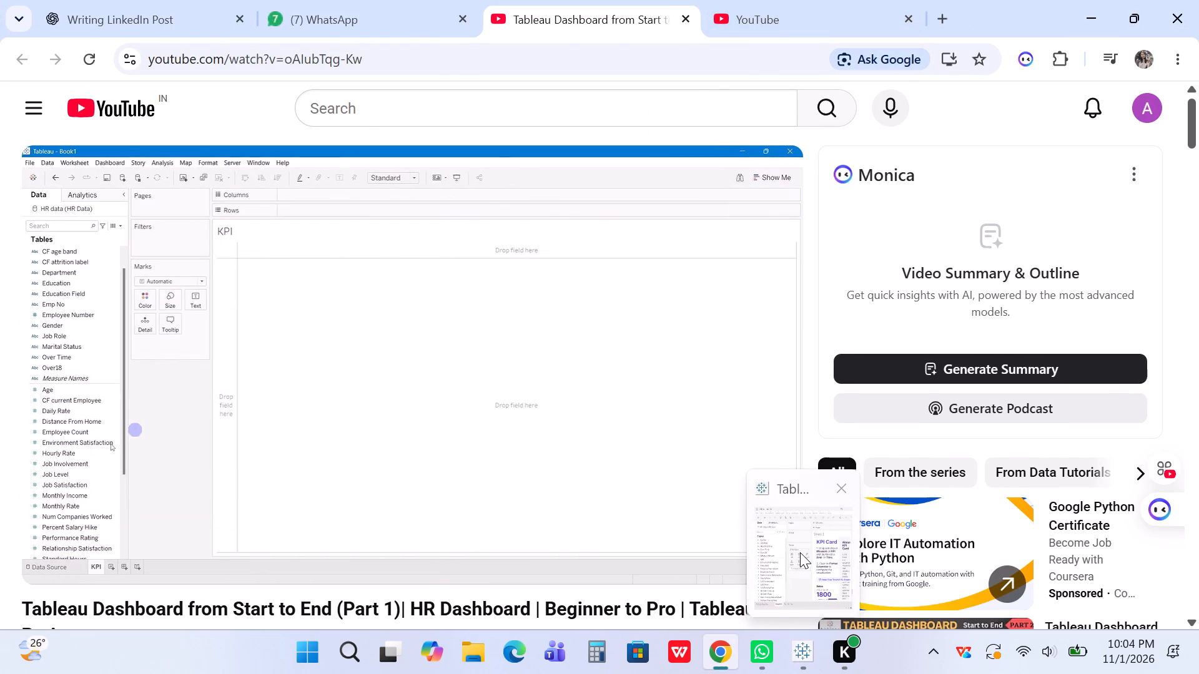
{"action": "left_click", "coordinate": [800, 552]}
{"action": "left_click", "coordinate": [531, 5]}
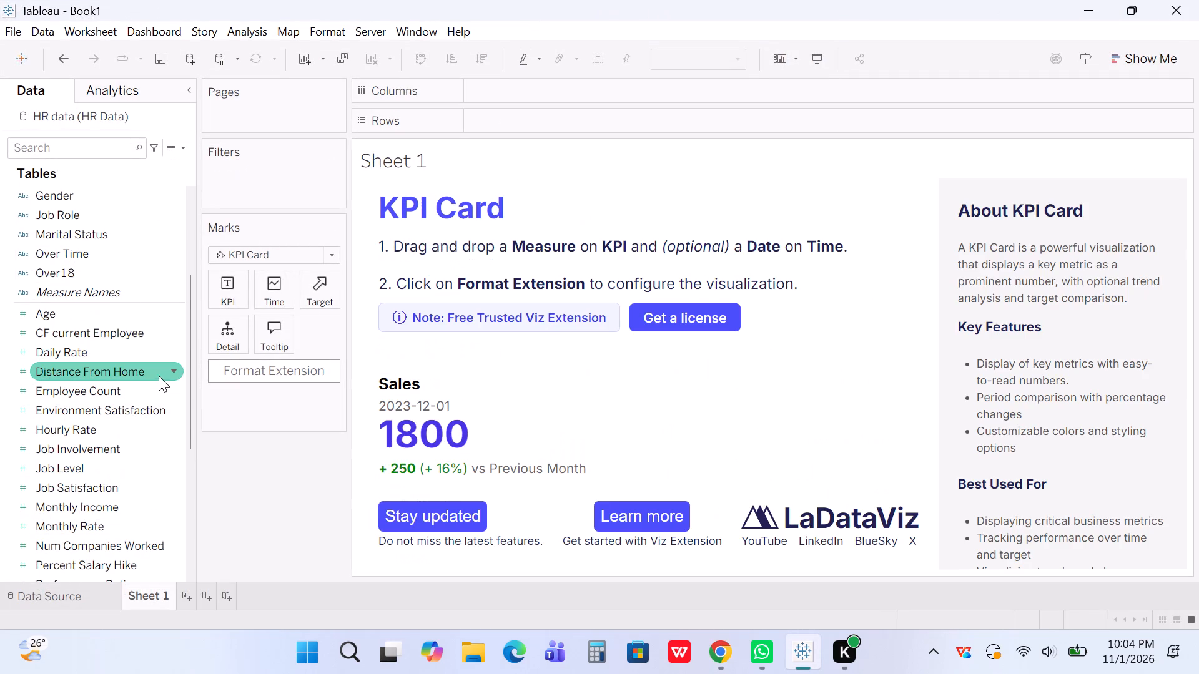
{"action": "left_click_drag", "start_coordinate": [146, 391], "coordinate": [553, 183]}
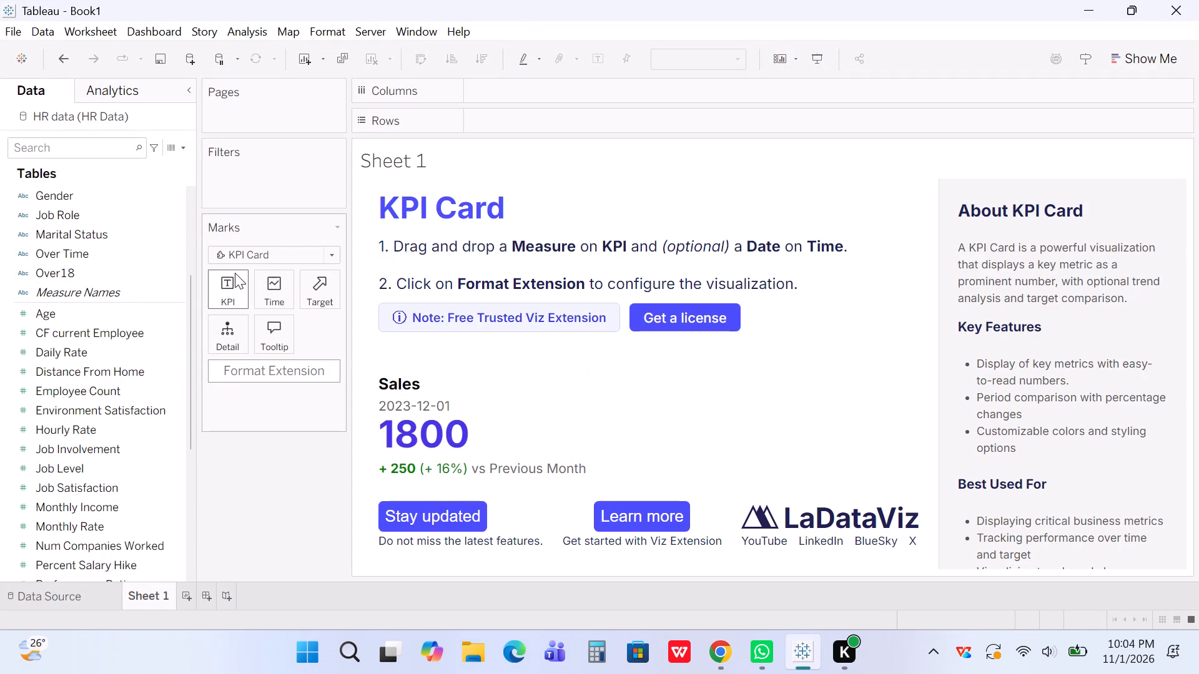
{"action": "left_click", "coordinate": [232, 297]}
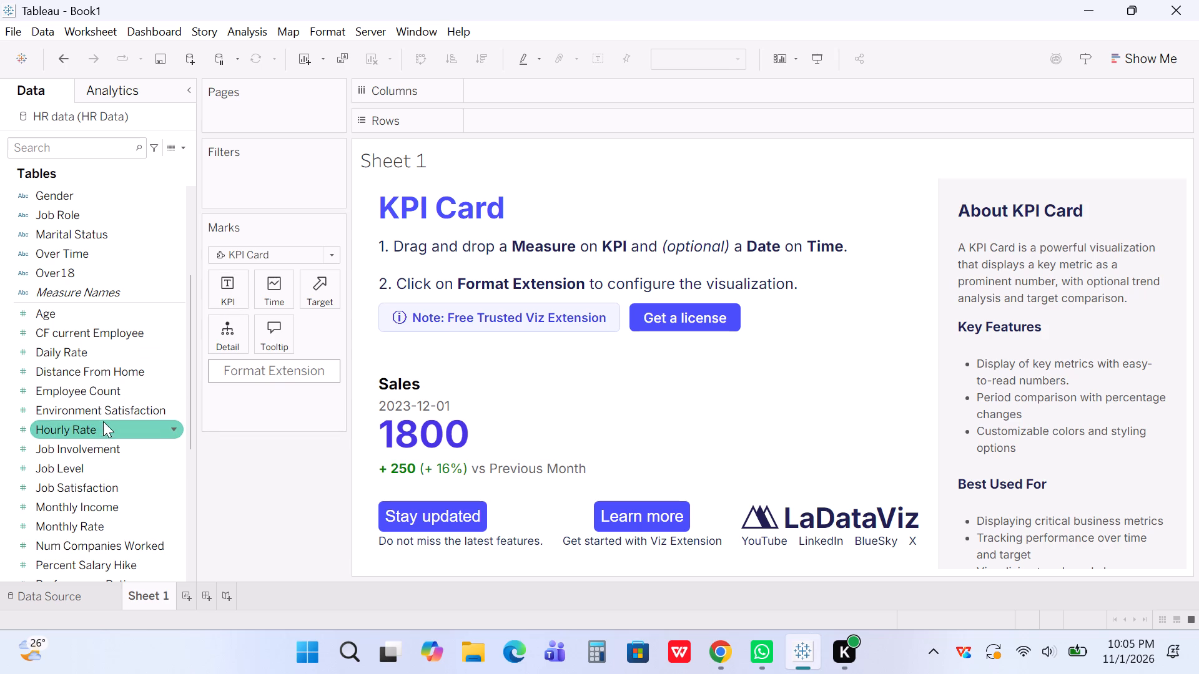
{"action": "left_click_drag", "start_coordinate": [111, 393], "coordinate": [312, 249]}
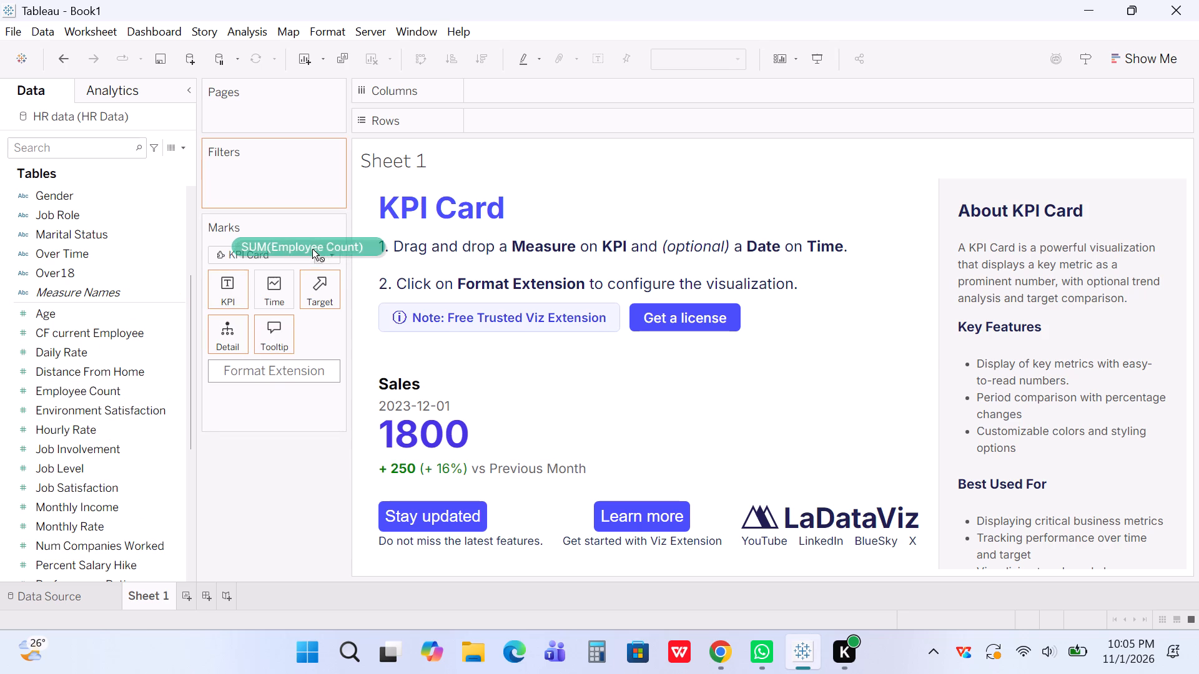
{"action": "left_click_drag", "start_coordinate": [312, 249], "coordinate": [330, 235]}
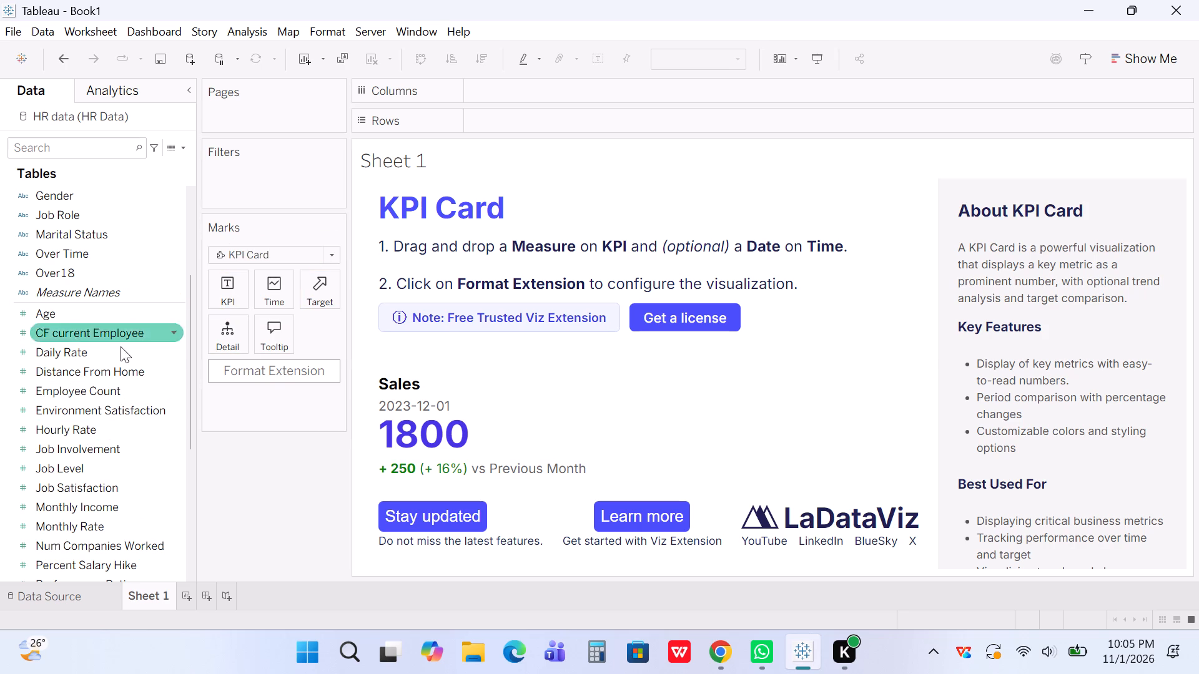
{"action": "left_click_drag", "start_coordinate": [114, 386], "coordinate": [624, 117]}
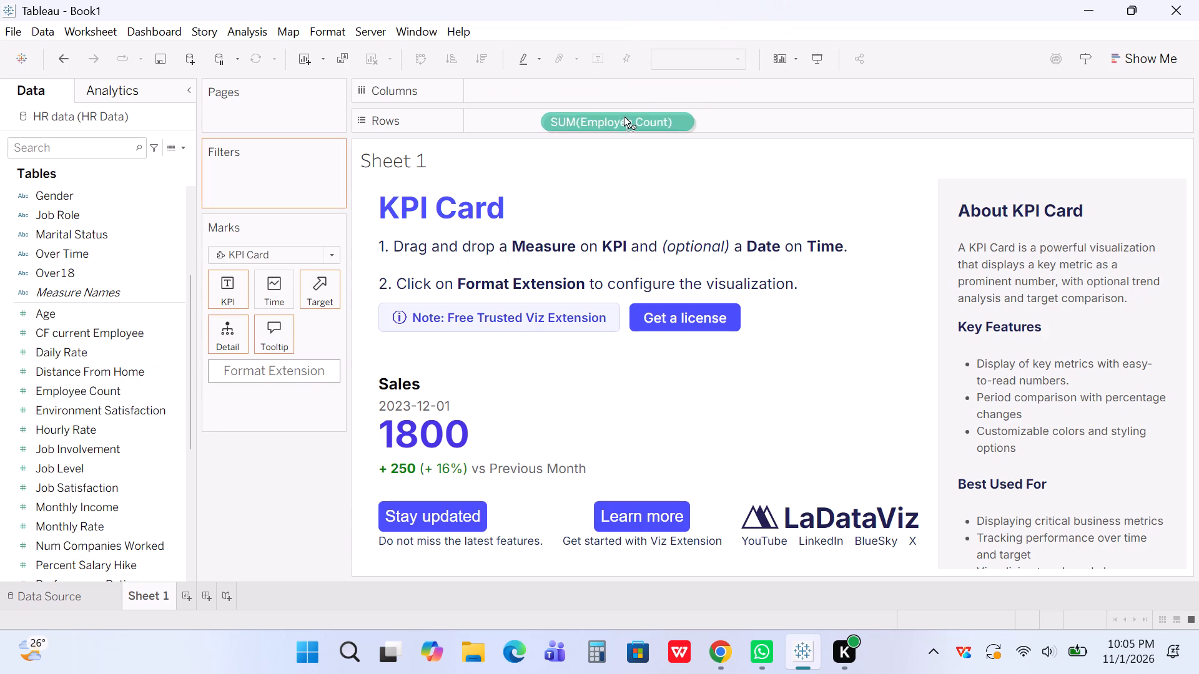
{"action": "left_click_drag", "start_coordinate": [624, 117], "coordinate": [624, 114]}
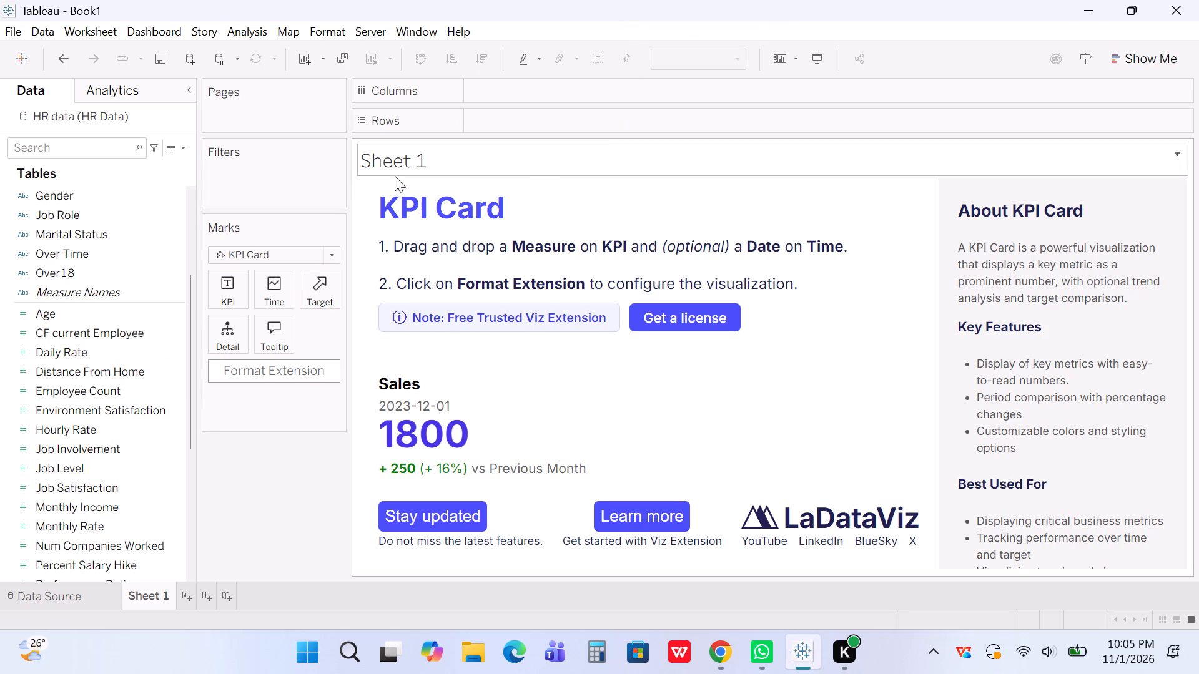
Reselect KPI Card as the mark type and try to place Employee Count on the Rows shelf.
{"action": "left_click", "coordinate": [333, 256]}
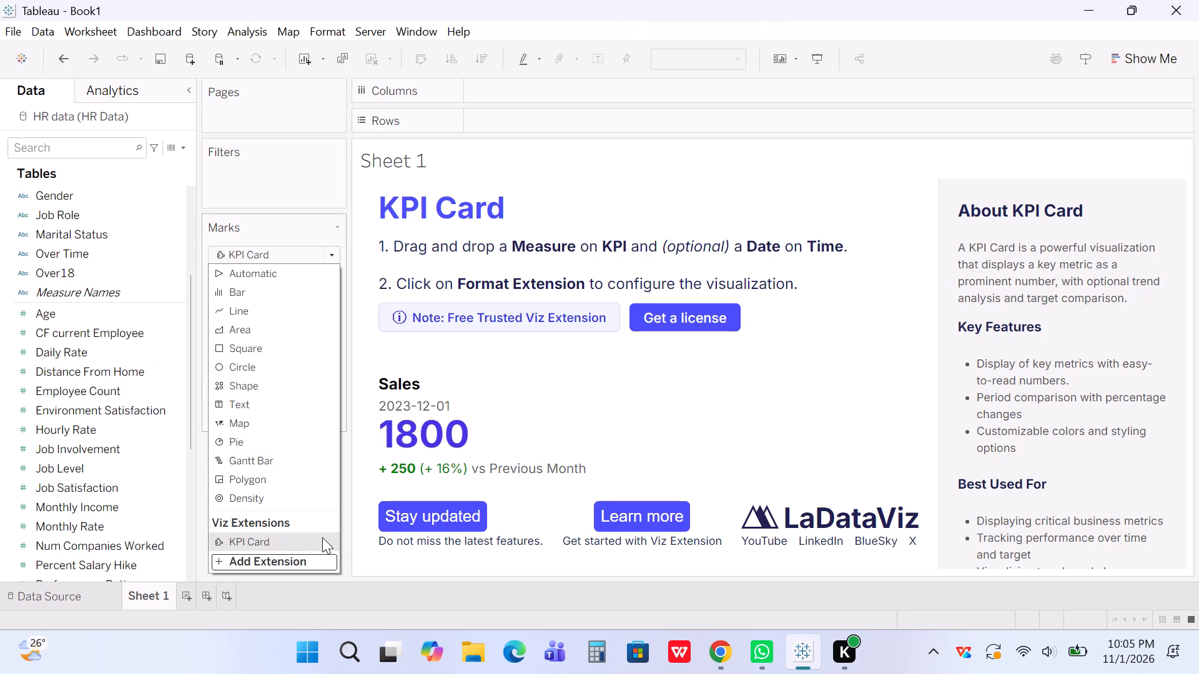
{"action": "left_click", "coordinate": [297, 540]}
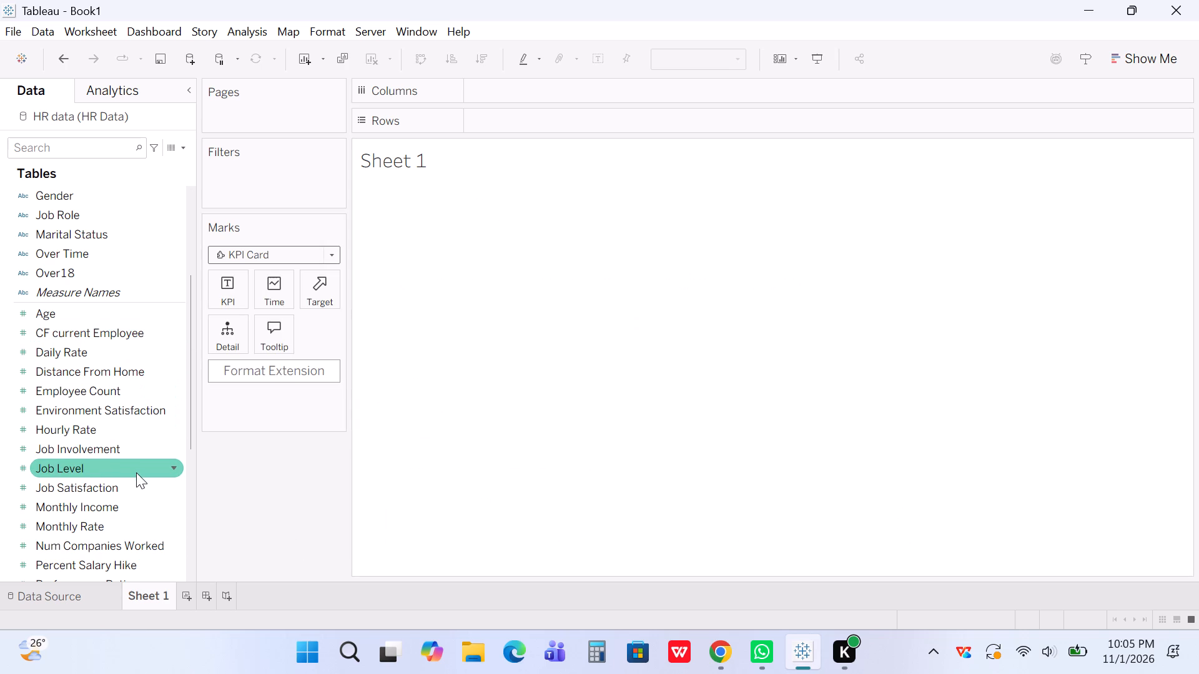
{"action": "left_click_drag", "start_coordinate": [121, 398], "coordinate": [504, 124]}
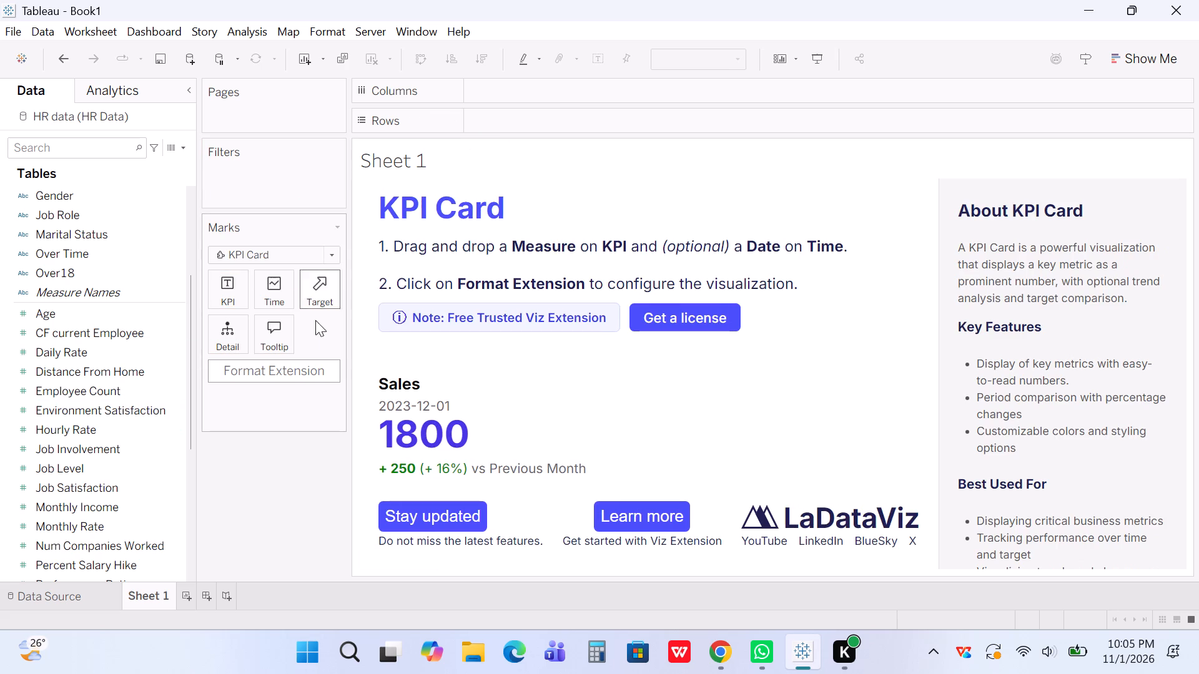
Find the KPI Card (BANs) viz extension by LaDataViz in the extension gallery and add it to Sheet 1 again.
{"action": "left_click", "coordinate": [330, 255]}
{"action": "left_click", "coordinate": [285, 555]}
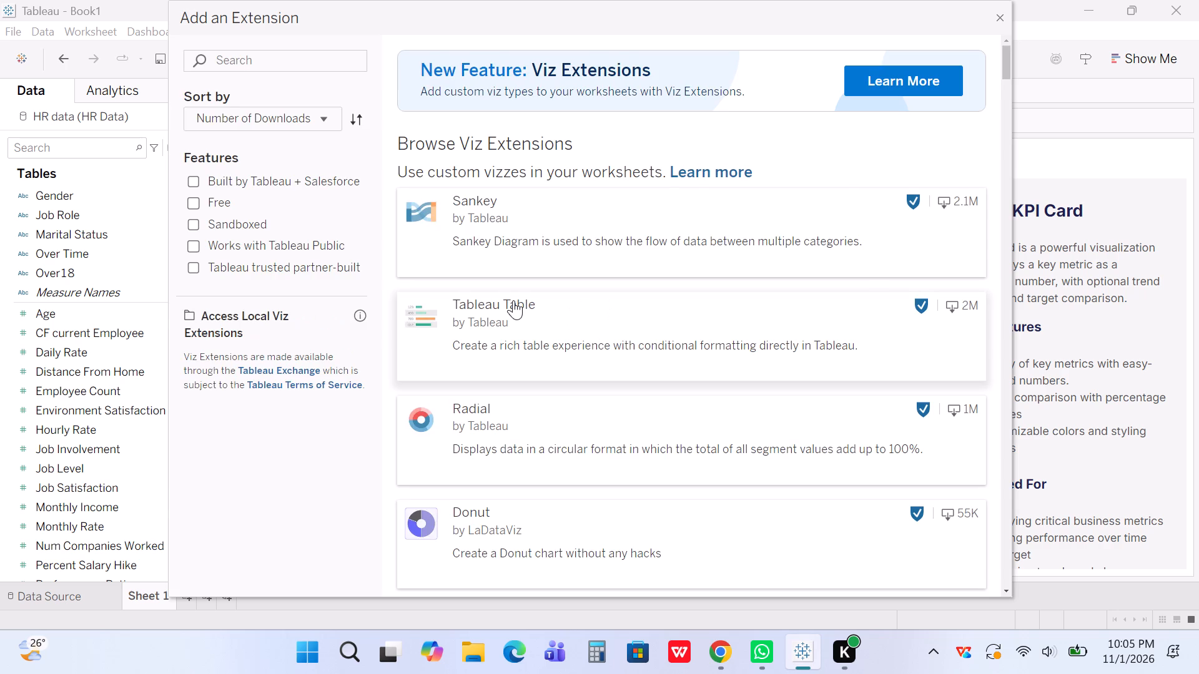
{"action": "scroll", "coordinate": [513, 300], "scroll_direction": "down", "scroll_amount": 3}
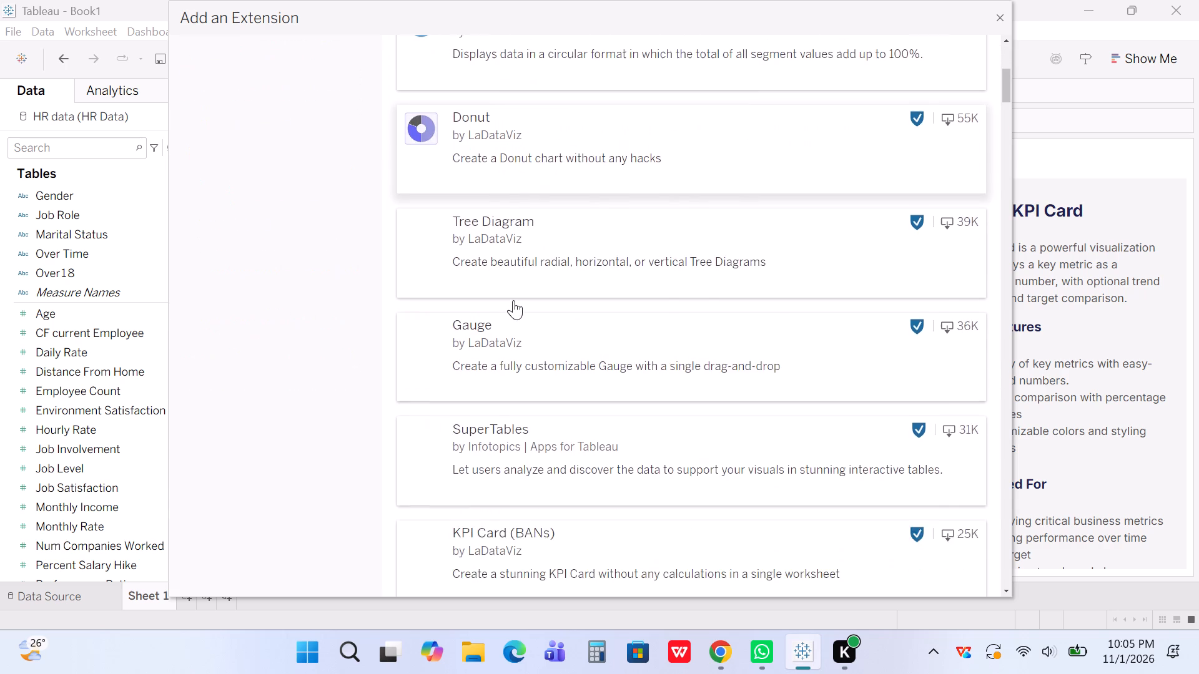
{"action": "scroll", "coordinate": [513, 300], "scroll_direction": "down", "scroll_amount": 2}
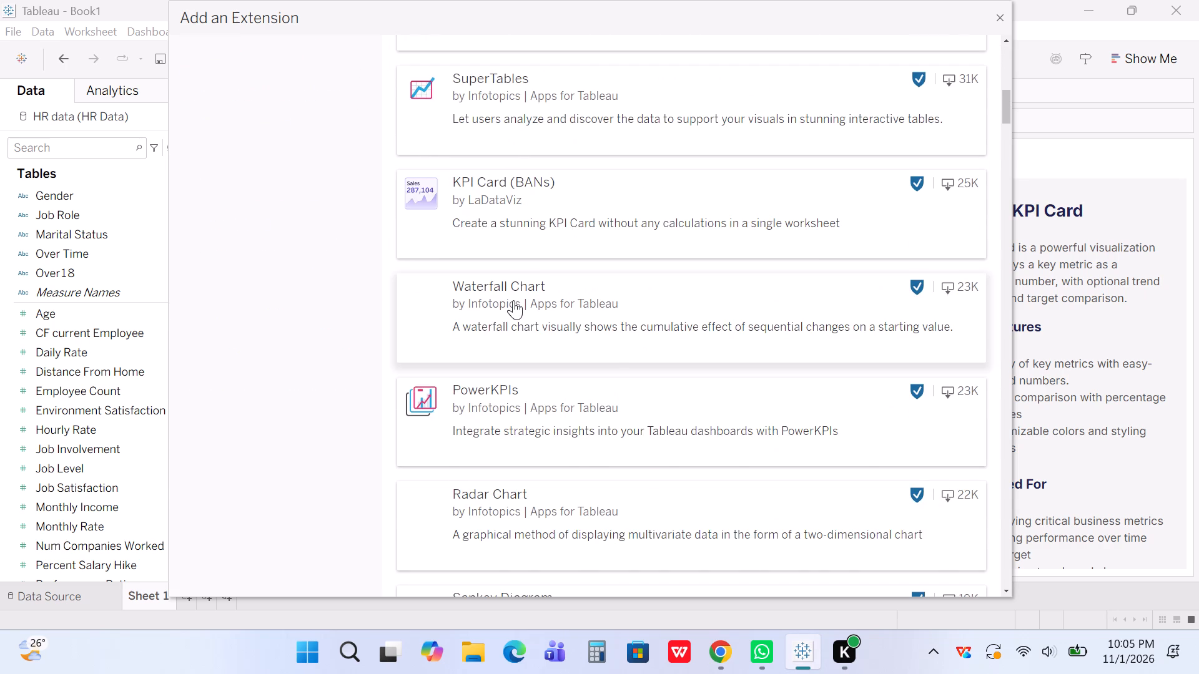
{"action": "scroll", "coordinate": [513, 300], "scroll_direction": "down", "scroll_amount": 1}
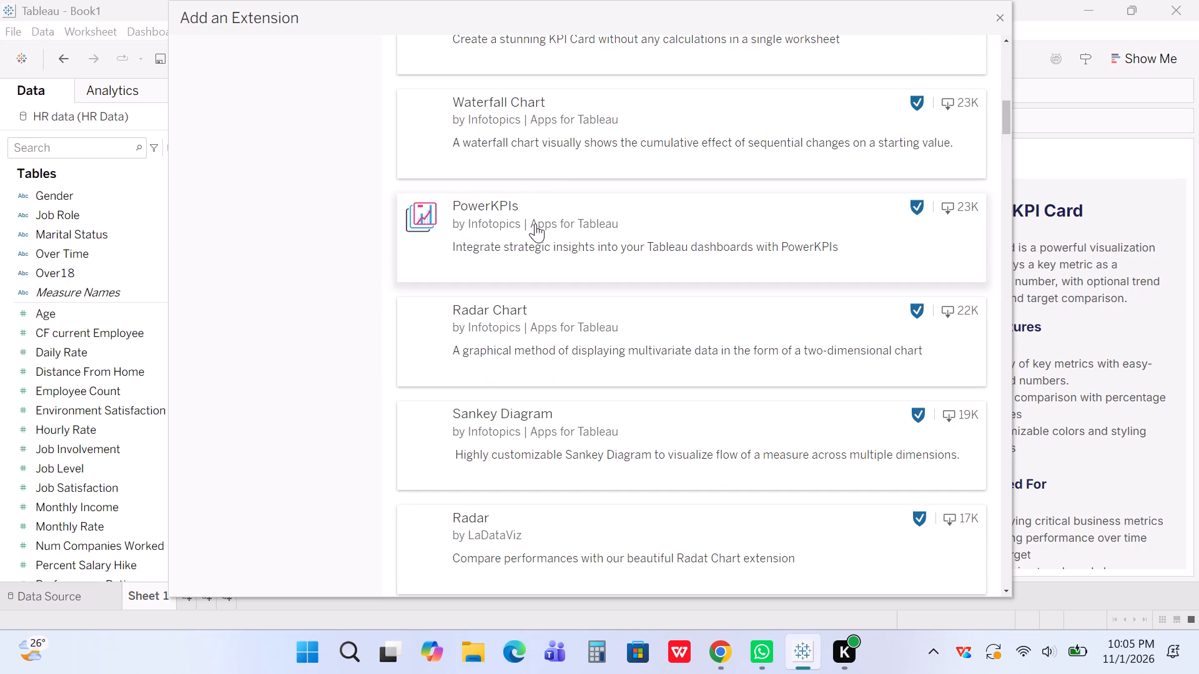
{"action": "scroll", "coordinate": [535, 223], "scroll_direction": "up", "scroll_amount": 2}
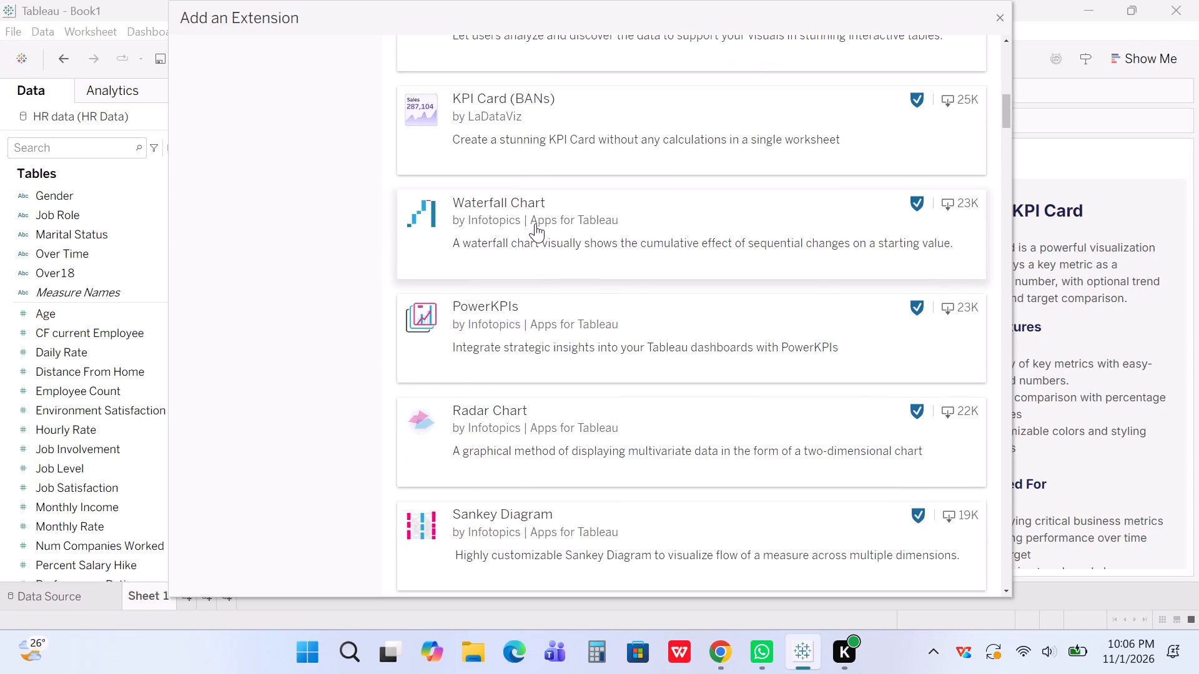
{"action": "left_click", "coordinate": [559, 151]}
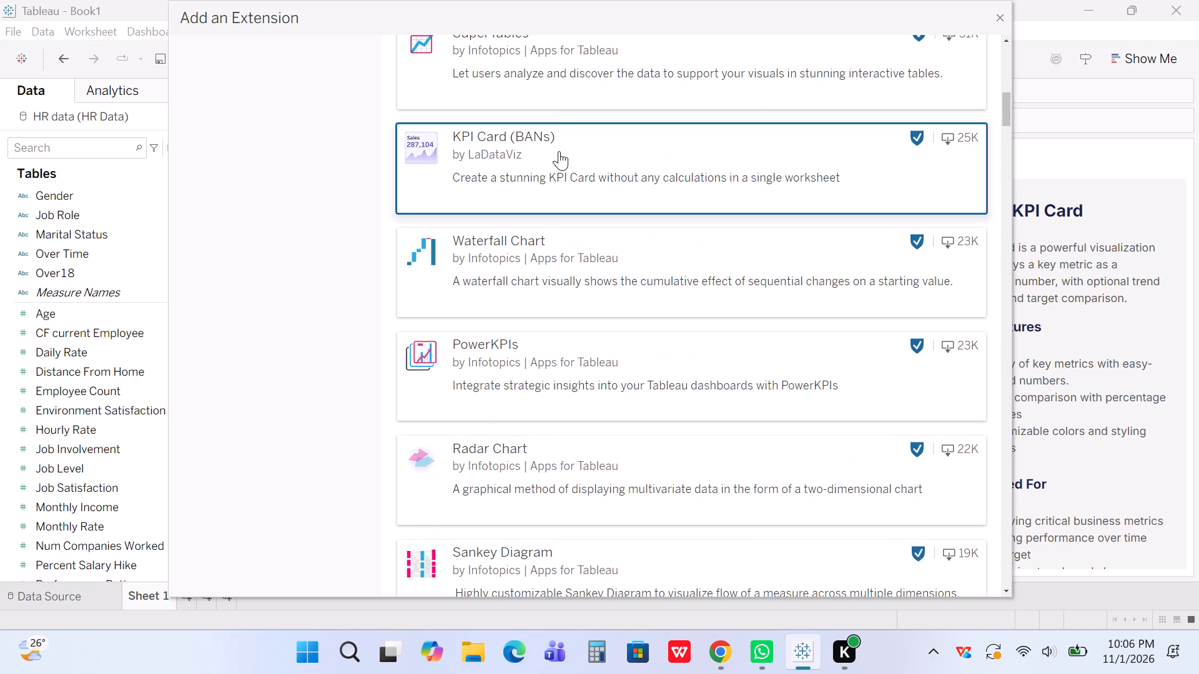
{"action": "left_click", "coordinate": [559, 151]}
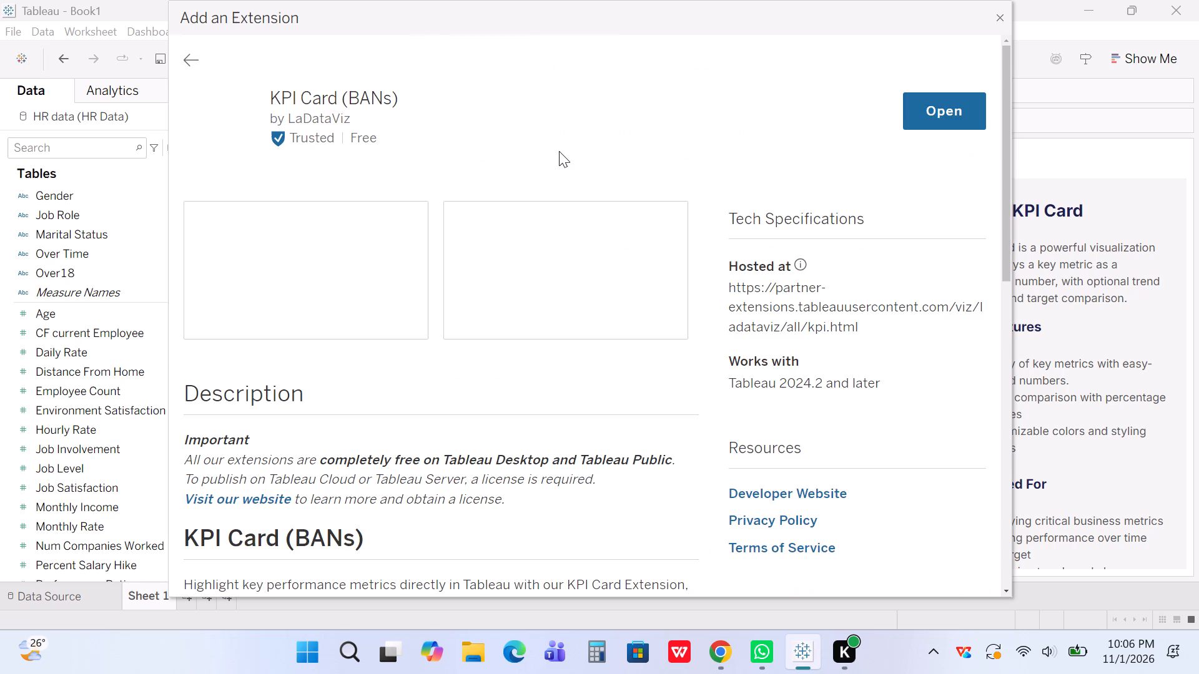
{"action": "left_click", "coordinate": [950, 100]}
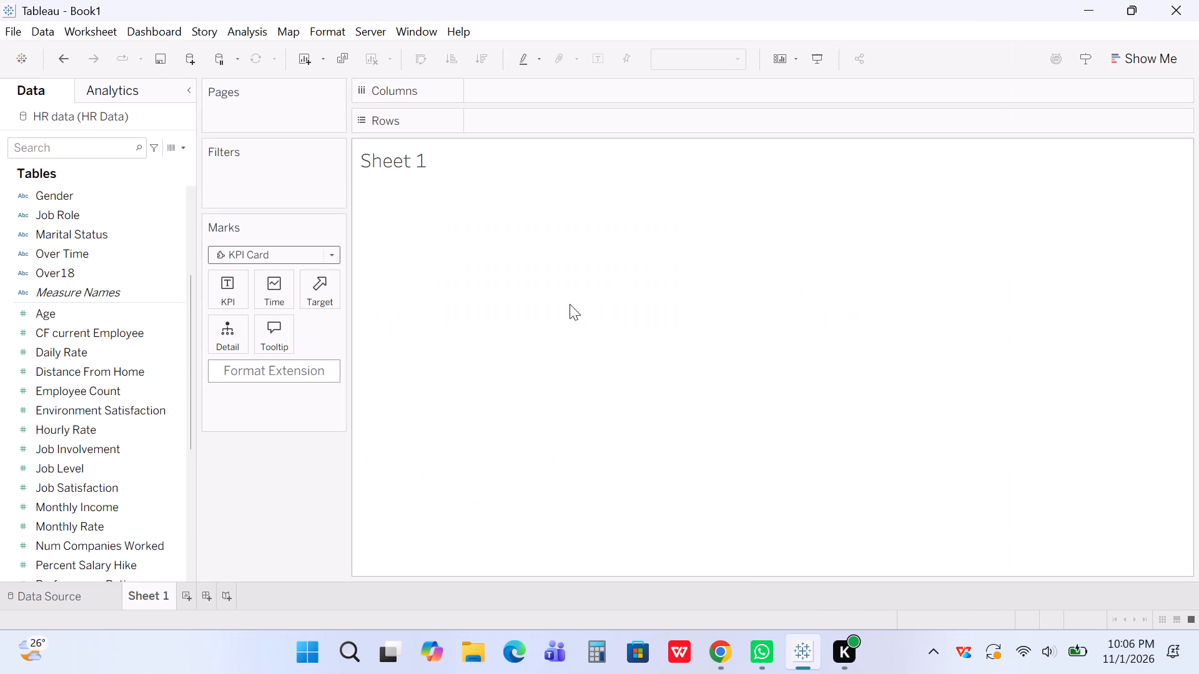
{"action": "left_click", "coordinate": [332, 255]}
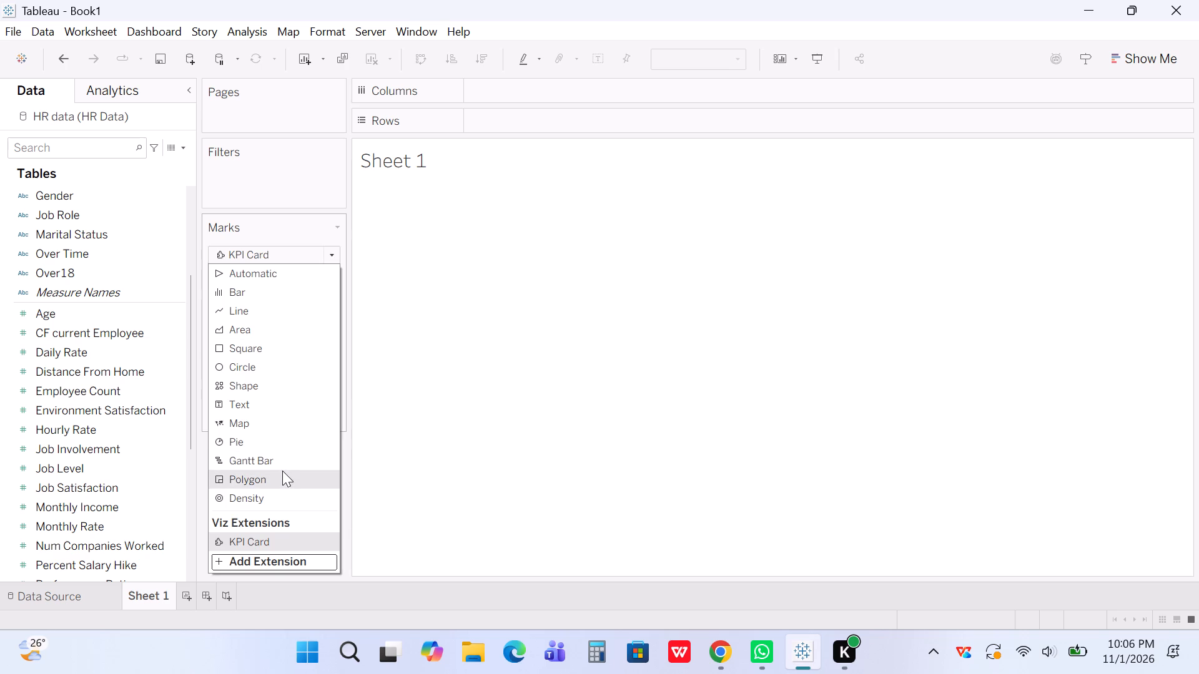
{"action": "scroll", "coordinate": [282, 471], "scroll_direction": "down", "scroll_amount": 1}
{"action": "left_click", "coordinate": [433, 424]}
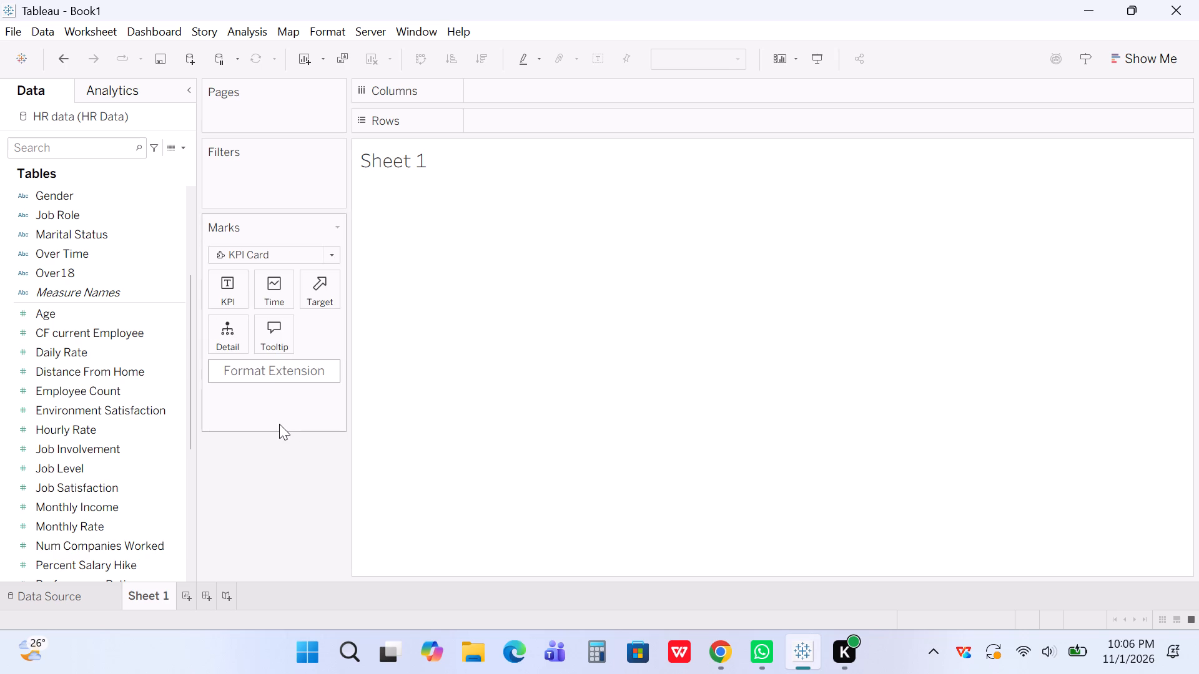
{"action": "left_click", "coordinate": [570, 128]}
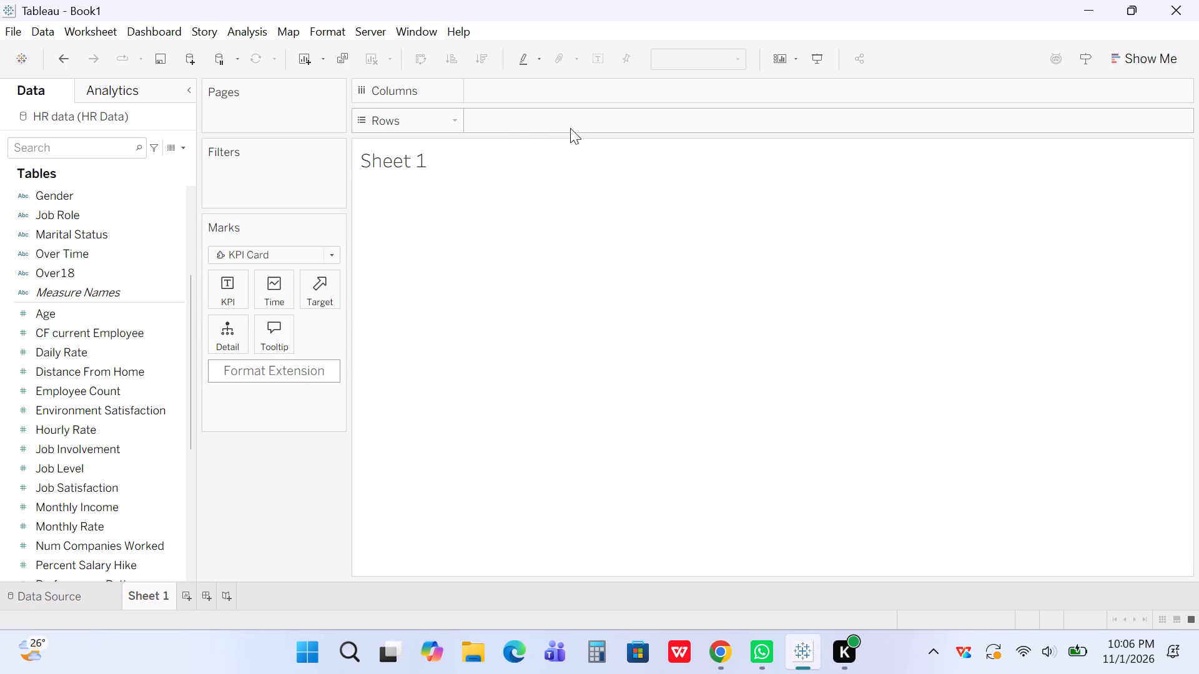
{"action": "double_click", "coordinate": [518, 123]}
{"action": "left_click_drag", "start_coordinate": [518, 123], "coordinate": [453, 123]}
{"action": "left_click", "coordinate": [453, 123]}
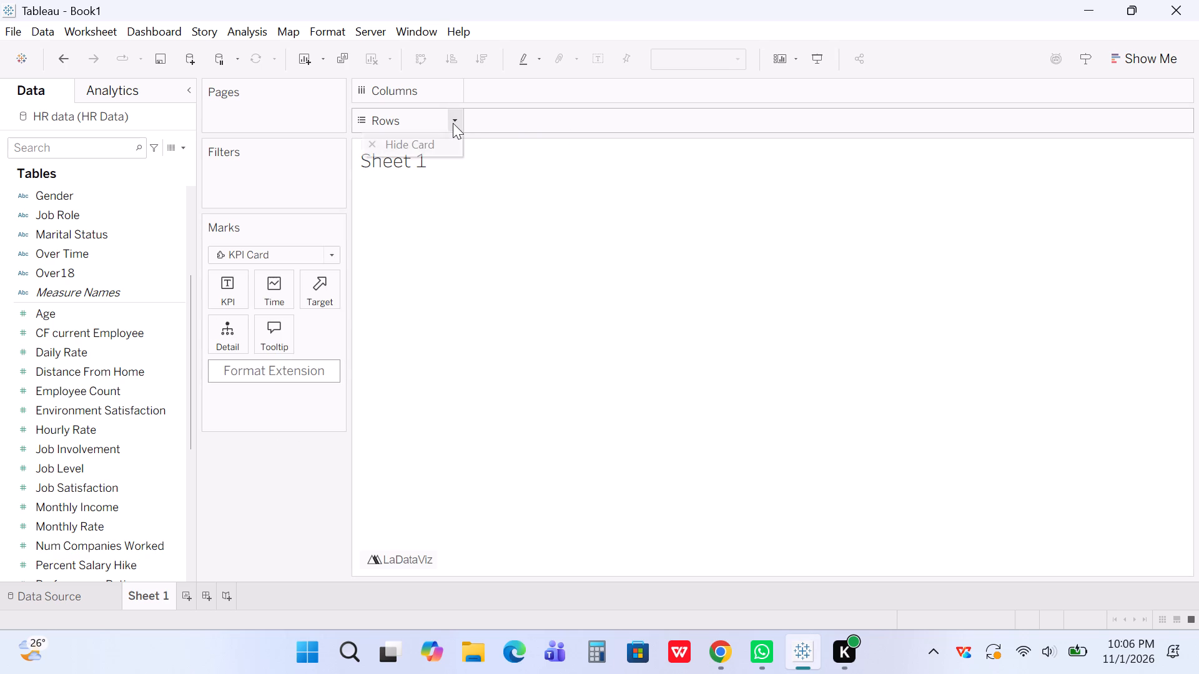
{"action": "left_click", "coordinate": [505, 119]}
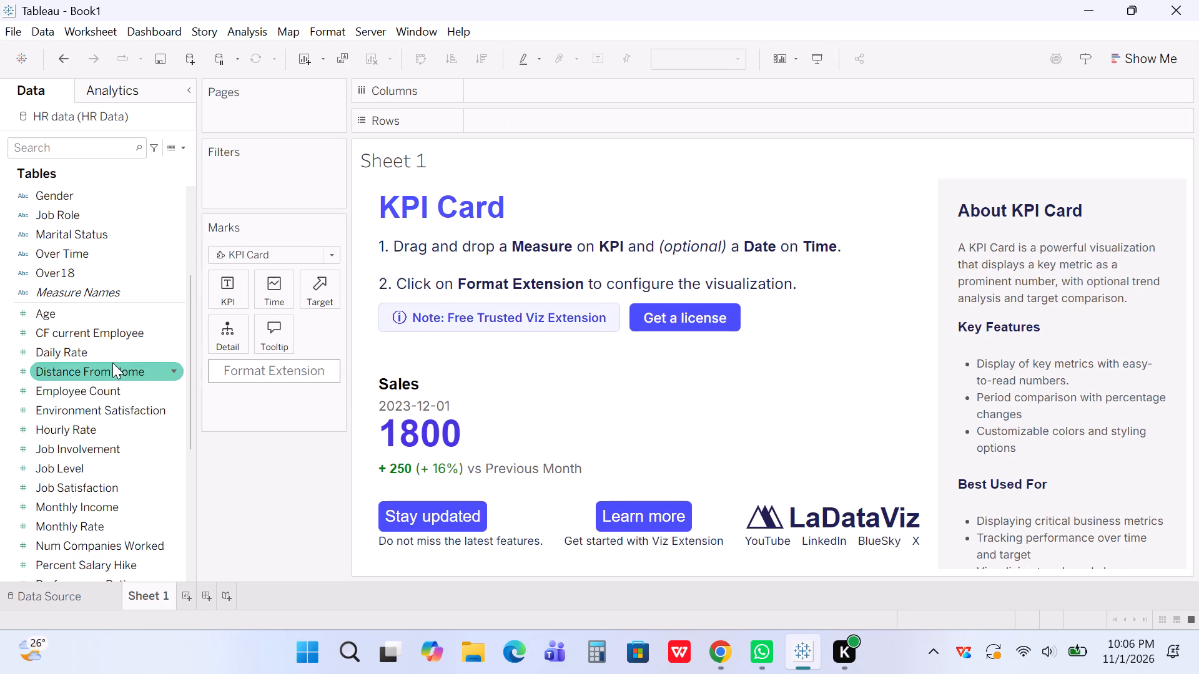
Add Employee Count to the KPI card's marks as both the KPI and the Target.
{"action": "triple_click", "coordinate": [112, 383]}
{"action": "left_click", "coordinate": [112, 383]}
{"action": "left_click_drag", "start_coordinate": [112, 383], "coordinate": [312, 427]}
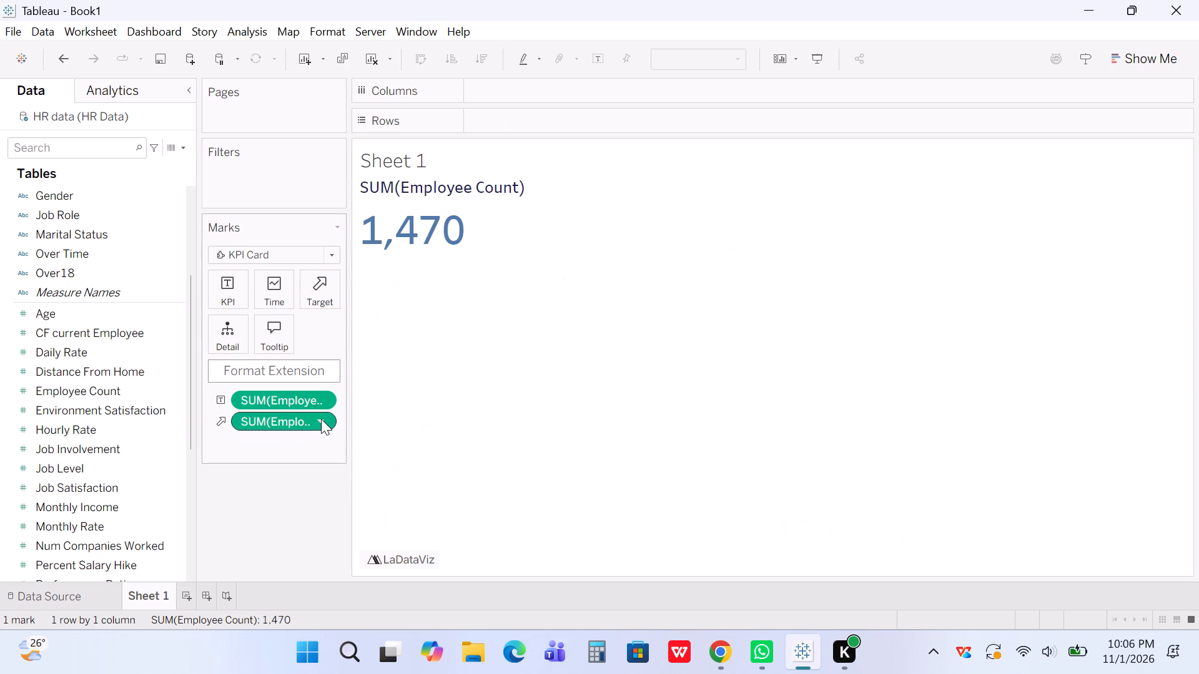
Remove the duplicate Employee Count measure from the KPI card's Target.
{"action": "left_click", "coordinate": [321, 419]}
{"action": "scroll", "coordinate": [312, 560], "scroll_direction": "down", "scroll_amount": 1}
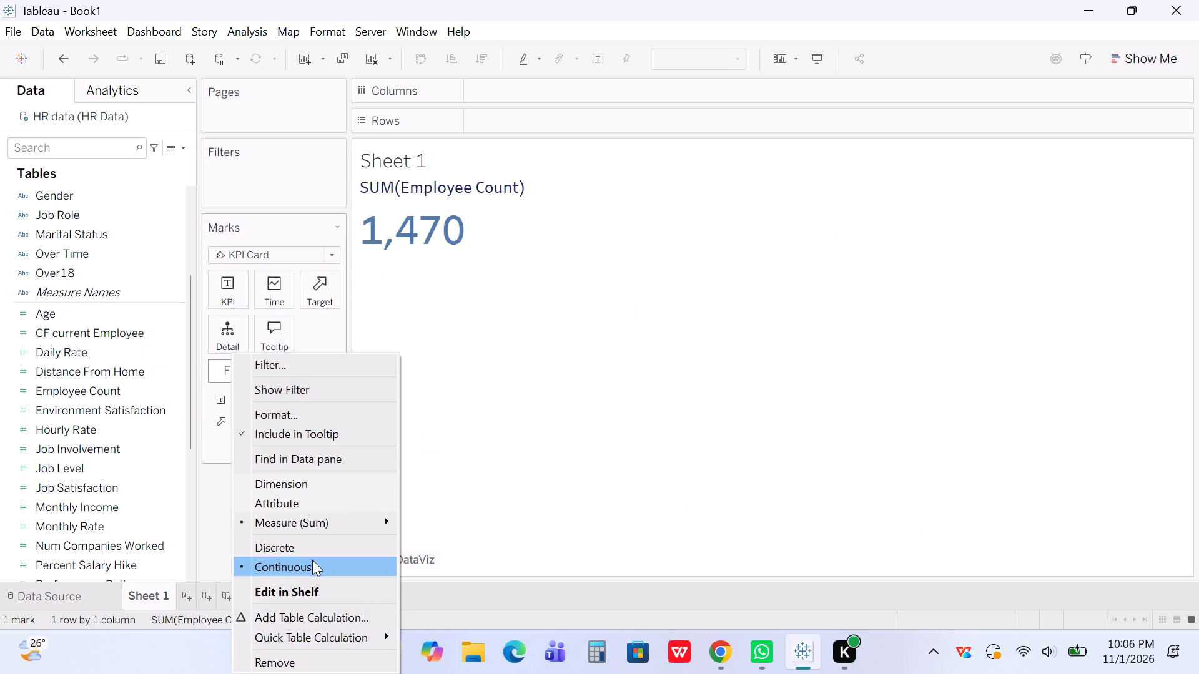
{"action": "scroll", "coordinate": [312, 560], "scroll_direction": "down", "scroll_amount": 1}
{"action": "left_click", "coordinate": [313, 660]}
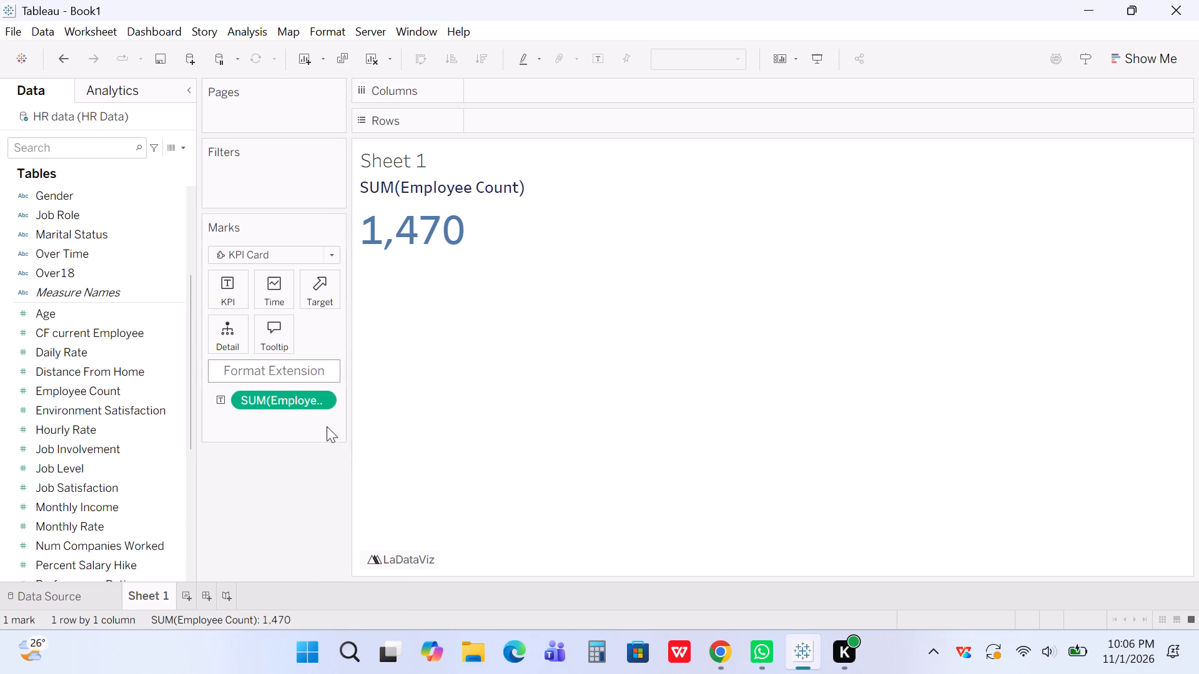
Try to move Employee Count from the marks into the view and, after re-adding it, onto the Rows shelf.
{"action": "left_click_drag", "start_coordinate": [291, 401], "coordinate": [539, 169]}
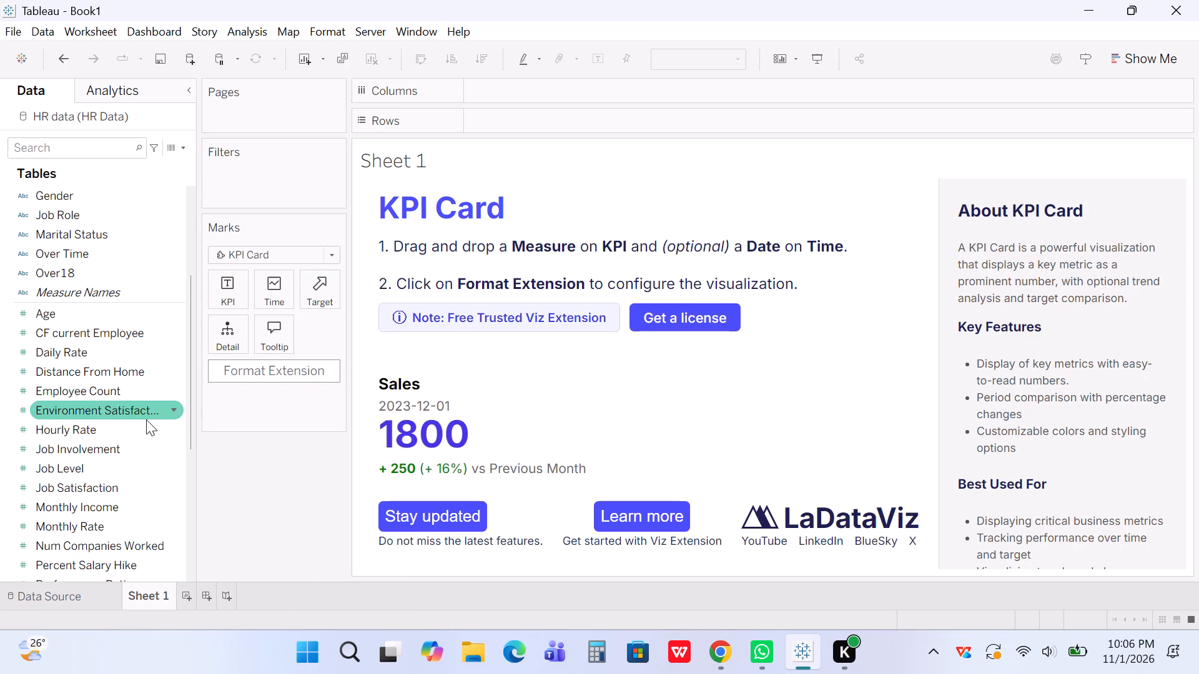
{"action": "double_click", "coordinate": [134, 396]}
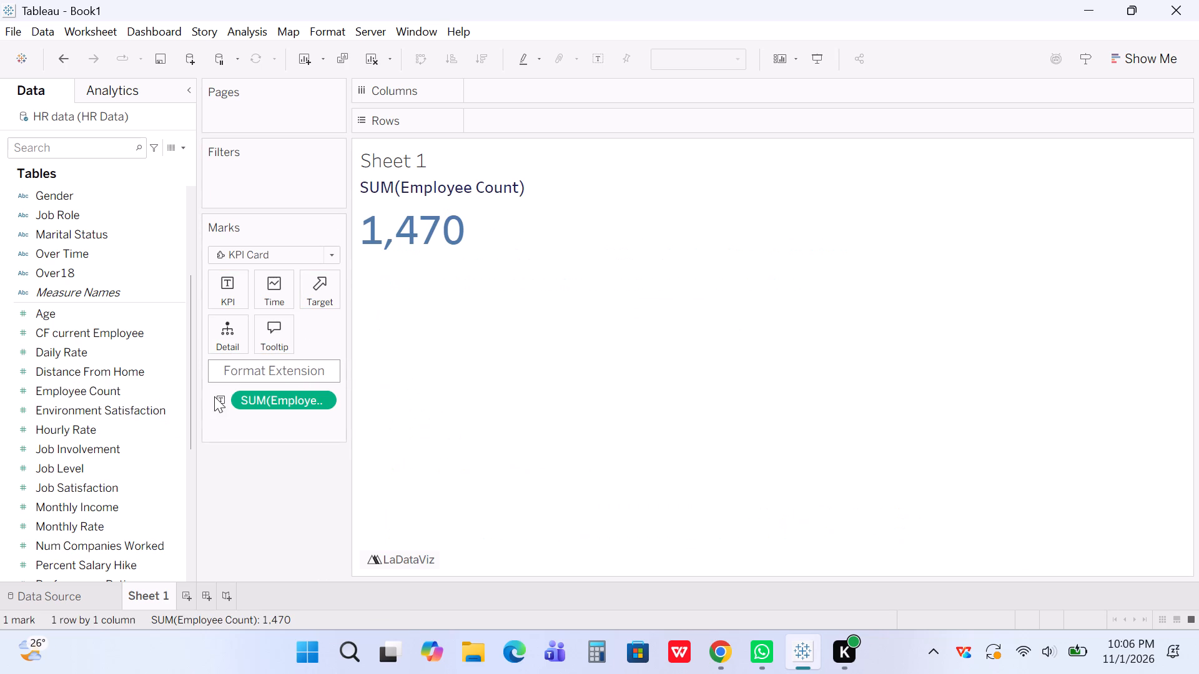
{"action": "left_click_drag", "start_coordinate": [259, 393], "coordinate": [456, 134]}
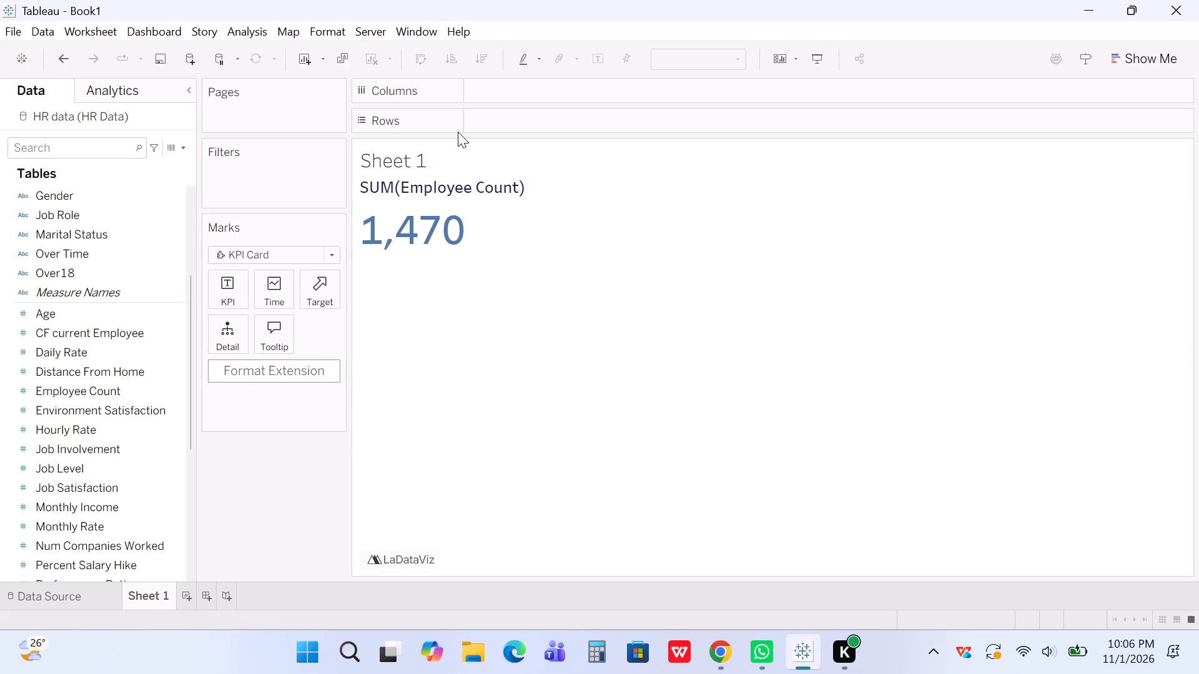
Add Employee Count to Sheet 1 as the KPI of the card.
{"action": "double_click", "coordinate": [157, 397]}
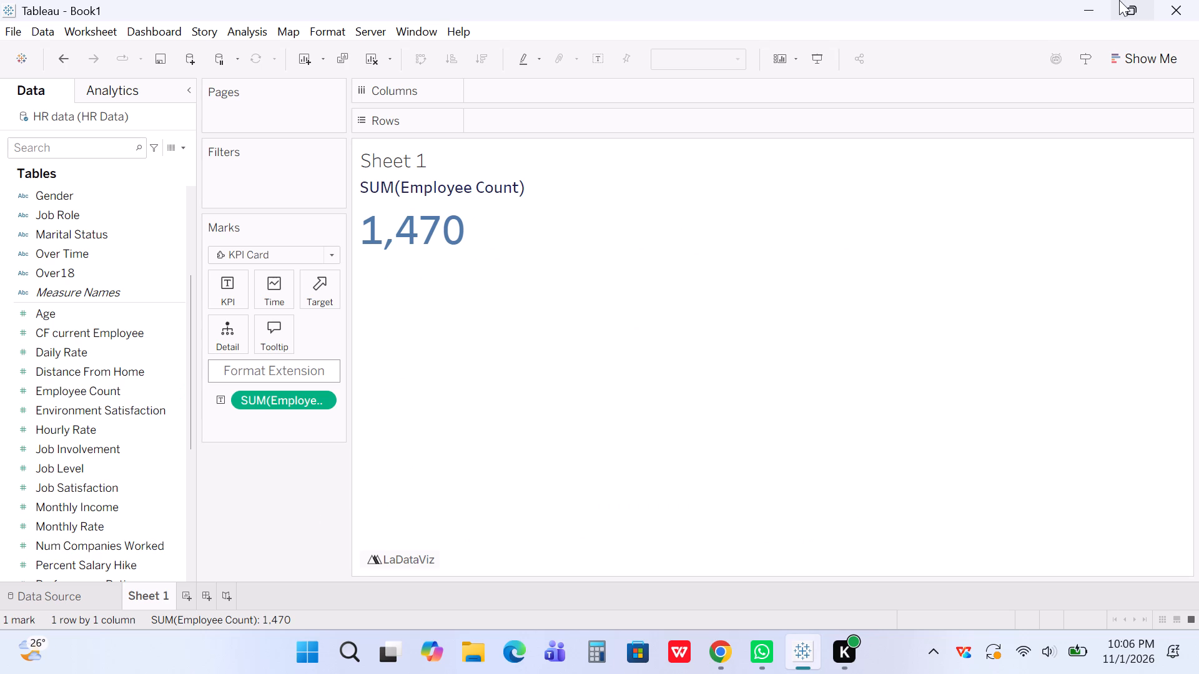
Place Tableau beside the YouTube tutorial and play it from 10:53, skipping ahead, to see how Employee Count is added.
{"action": "left_click", "coordinate": [1030, 72]}
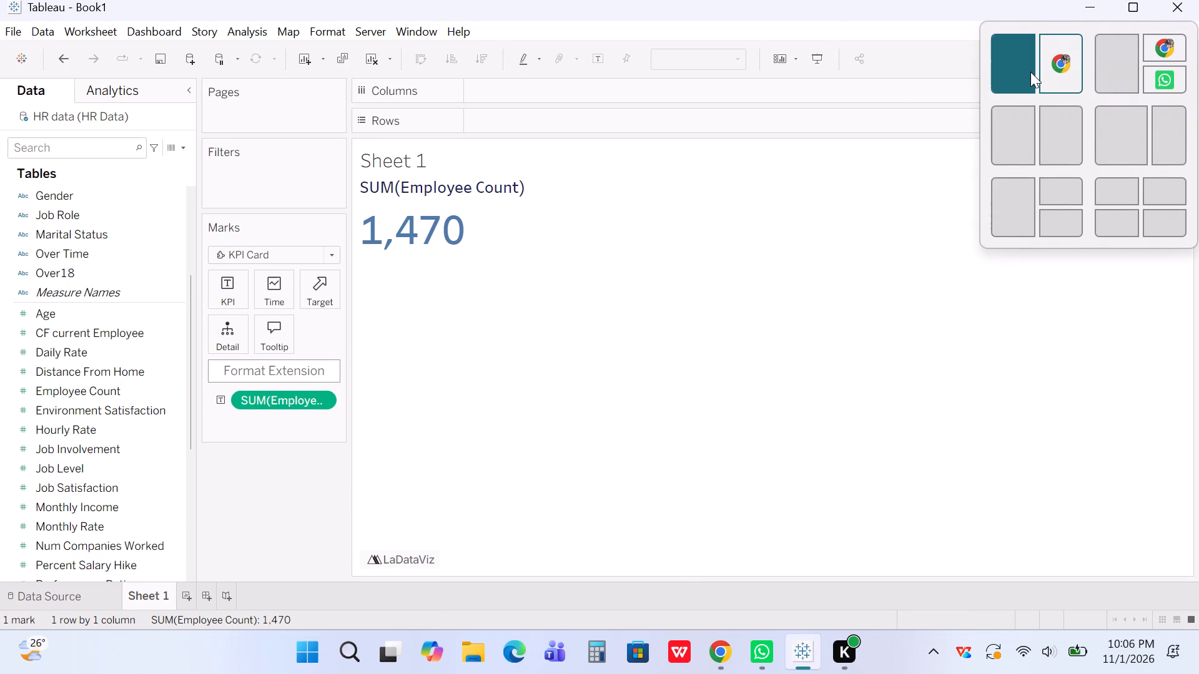
{"action": "left_click", "coordinate": [958, 321]}
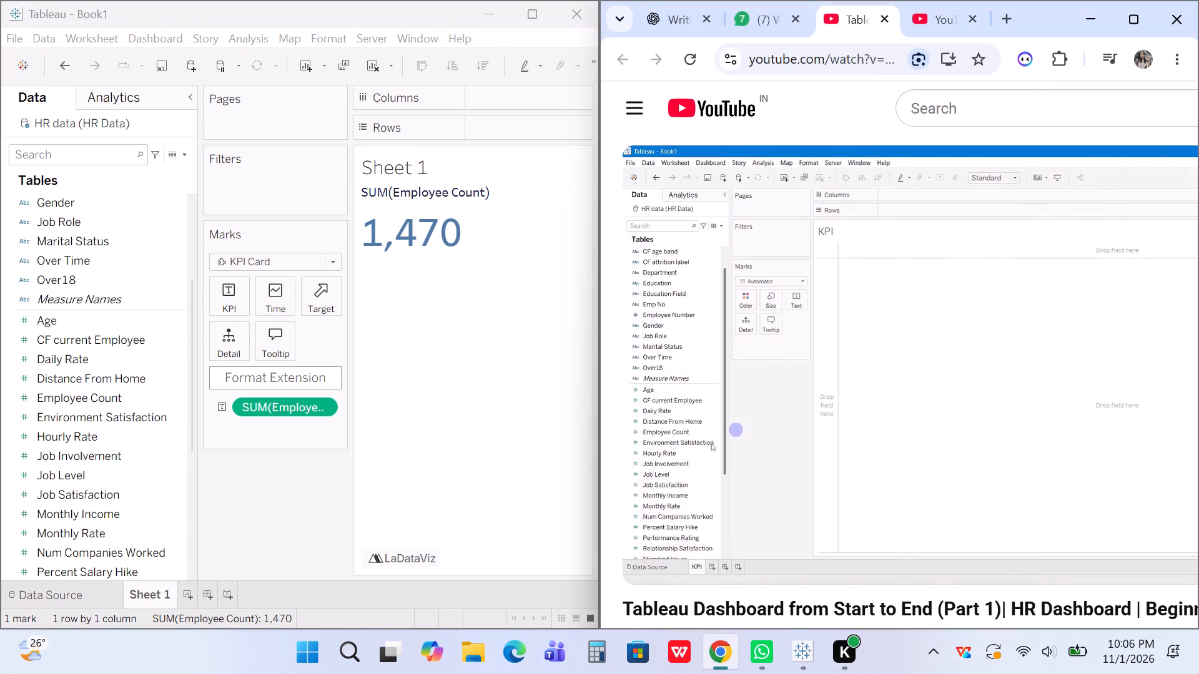
{"action": "left_click", "coordinate": [842, 311]}
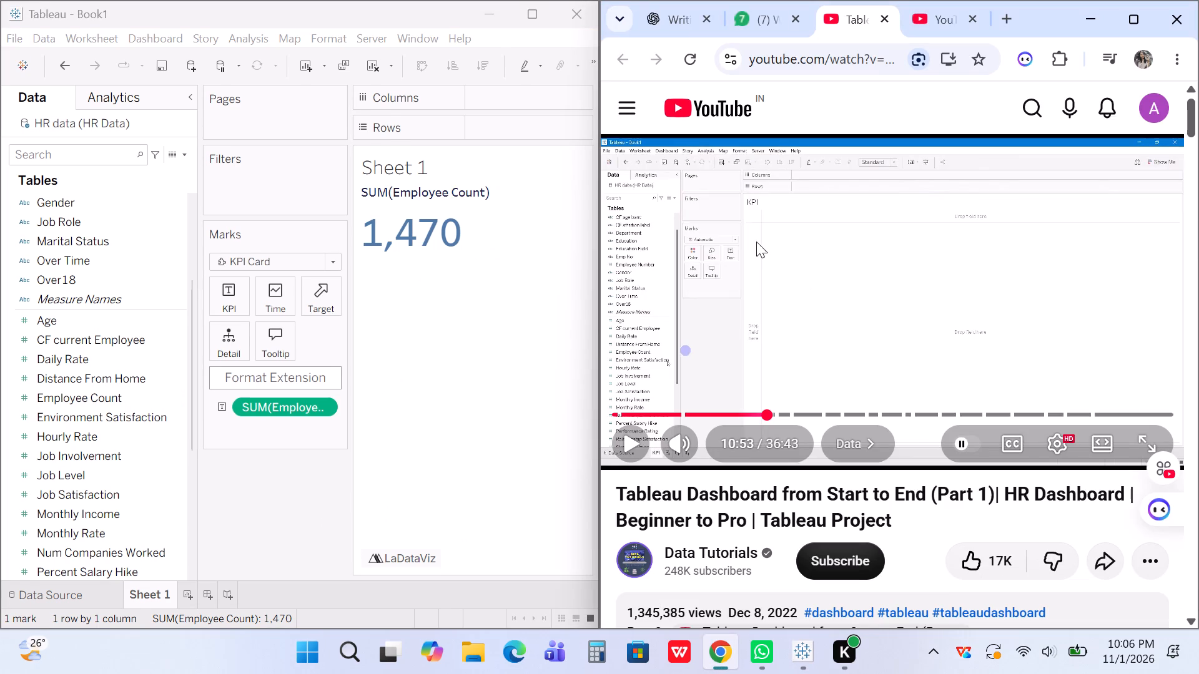
{"action": "left_click", "coordinate": [648, 455]}
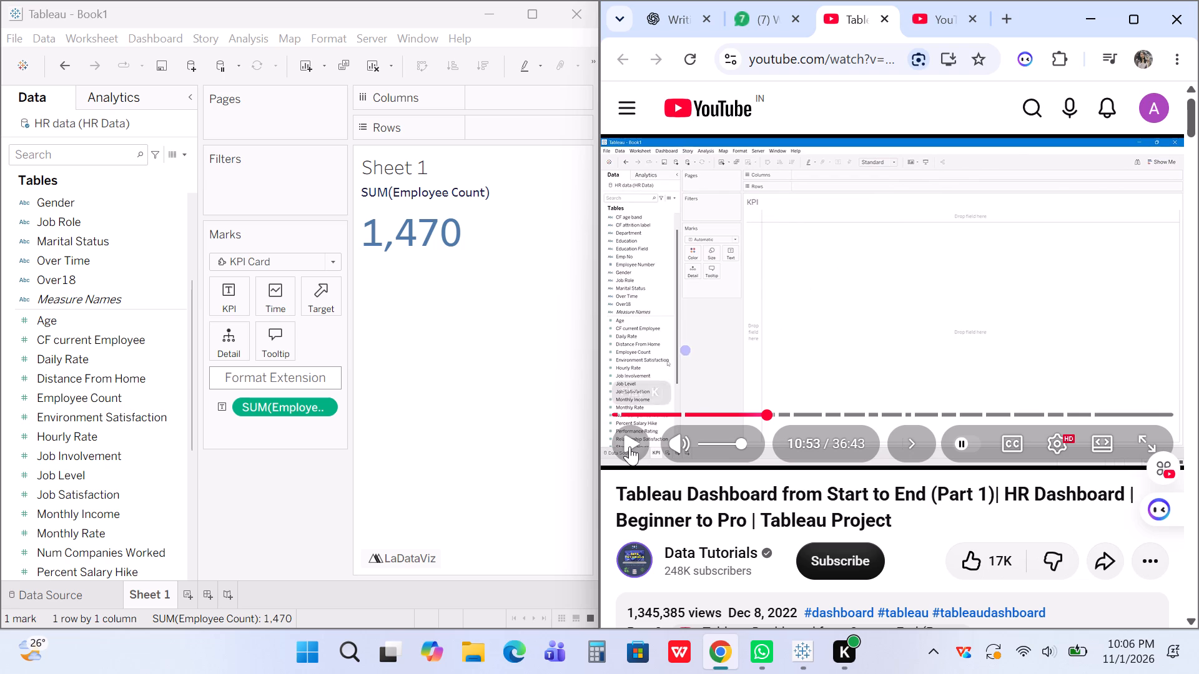
{"action": "left_click", "coordinate": [628, 446]}
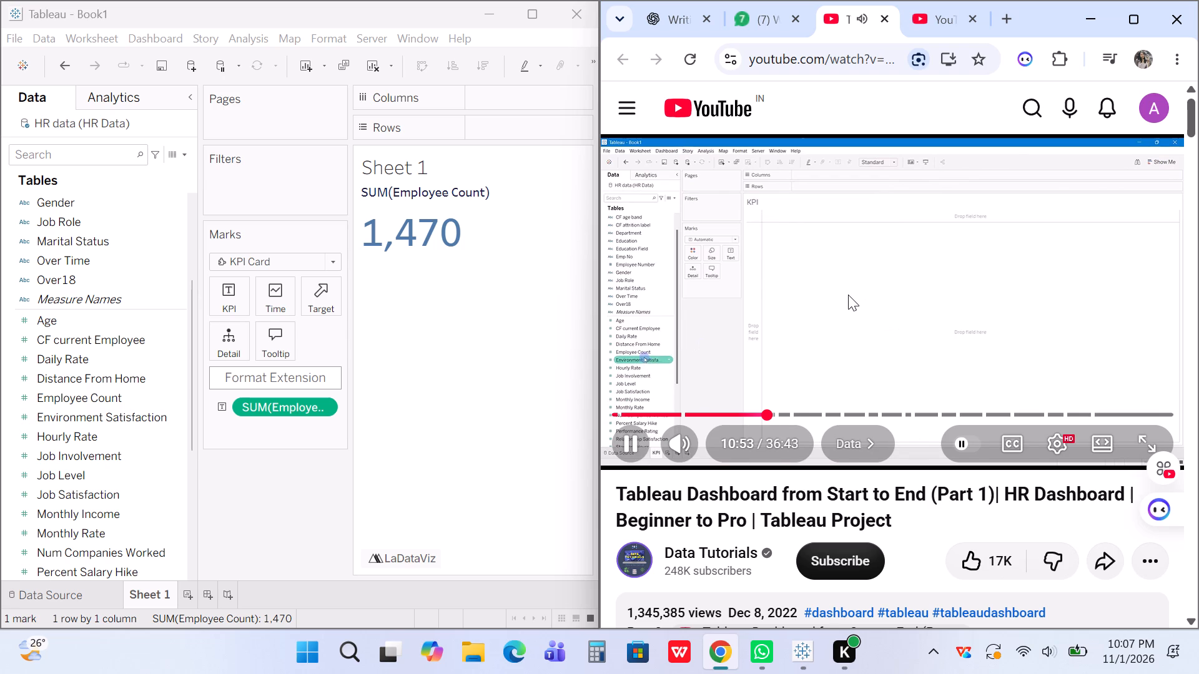
{"action": "key", "text": "Right"}
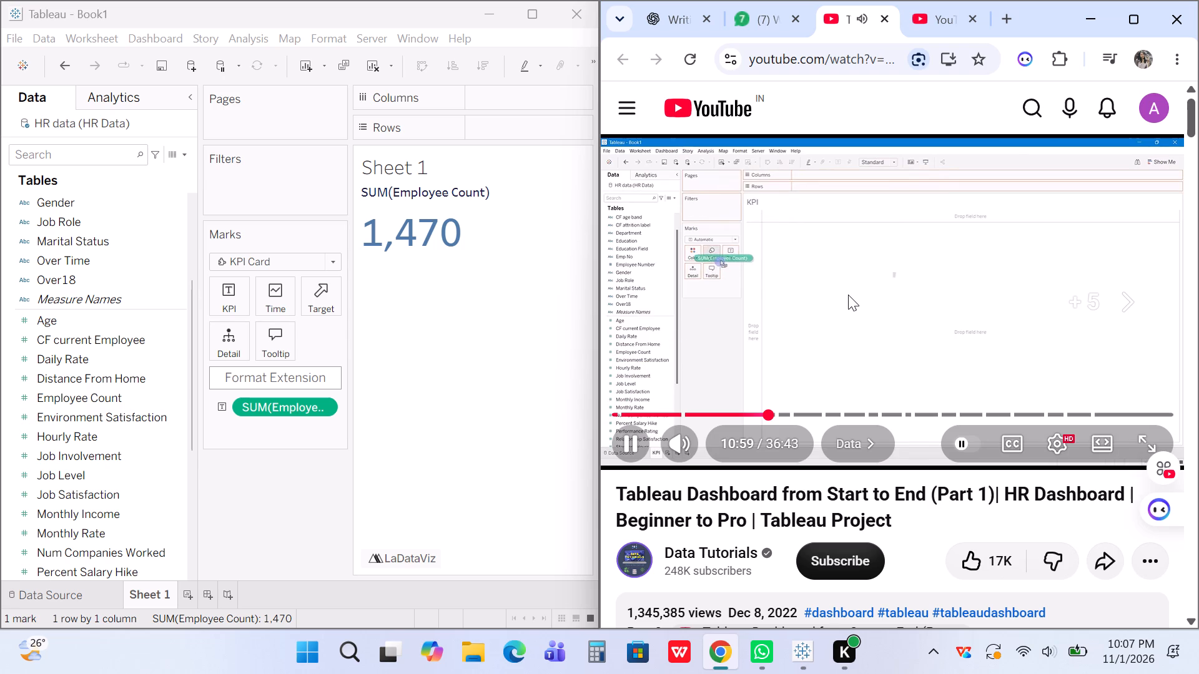
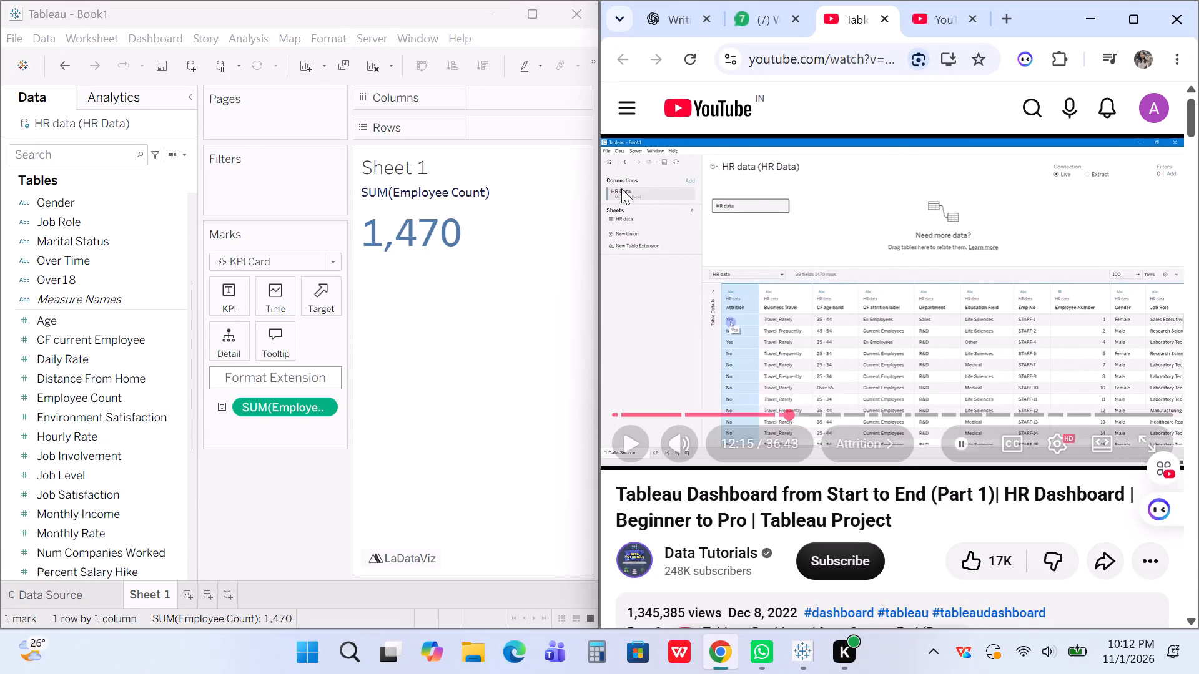
Resume the YouTube tutorial past the ad and, following along in Tableau, start a calculated field named Attrition.
{"action": "left_click", "coordinate": [774, 208]}
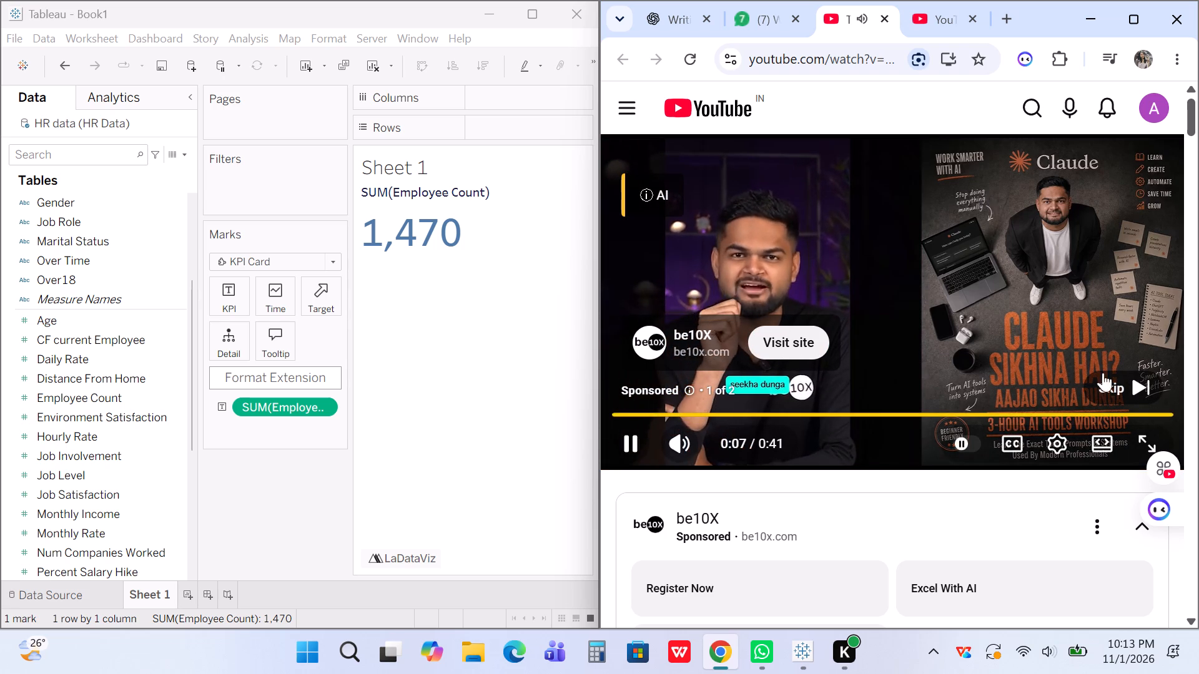
{"action": "left_click", "coordinate": [1115, 381]}
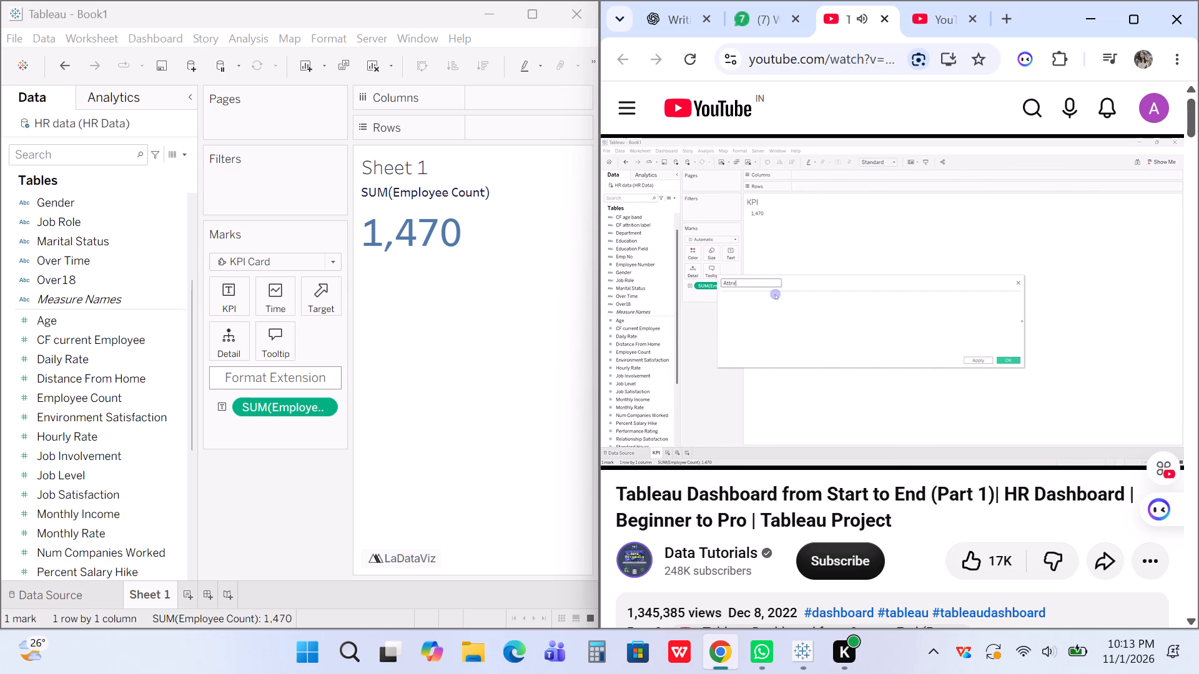
{"action": "left_click", "coordinate": [803, 285]}
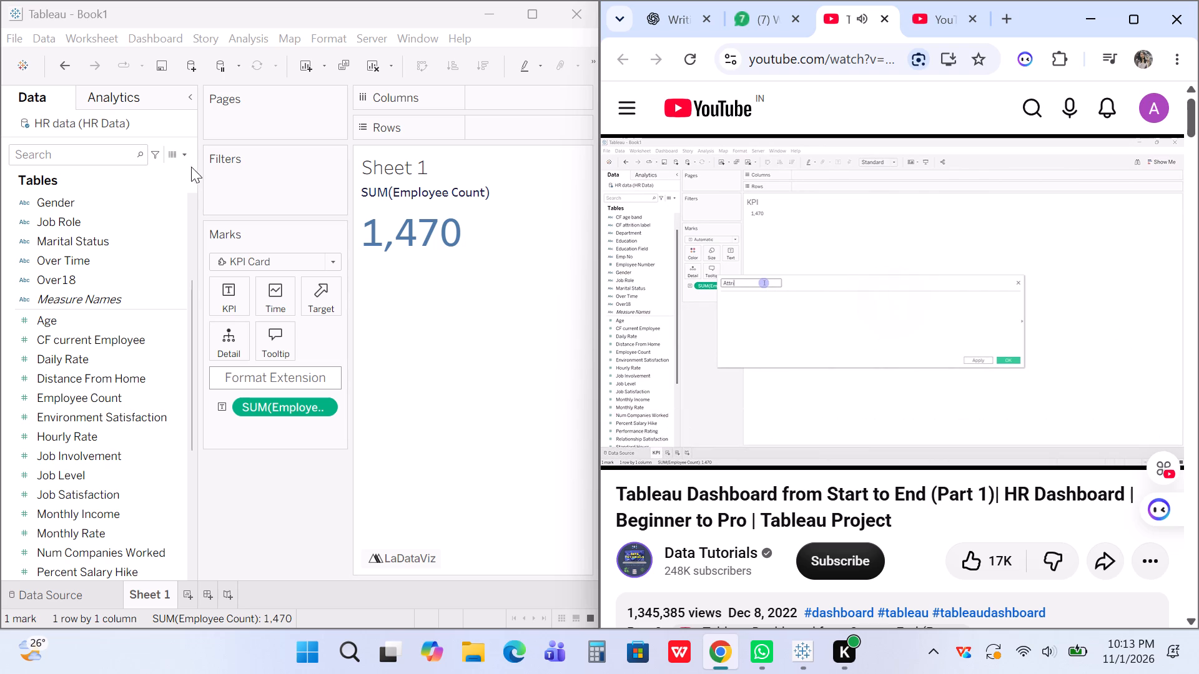
{"action": "left_click", "coordinate": [186, 160]}
{"action": "left_click", "coordinate": [185, 155]}
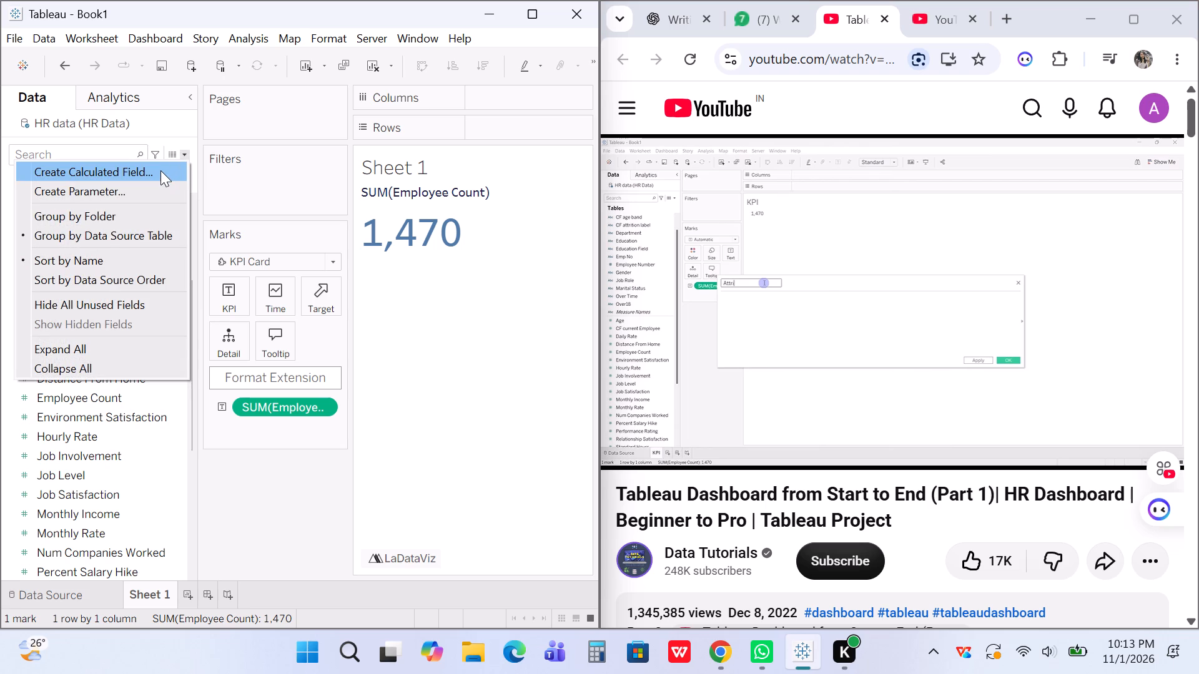
{"action": "left_click", "coordinate": [160, 170]}
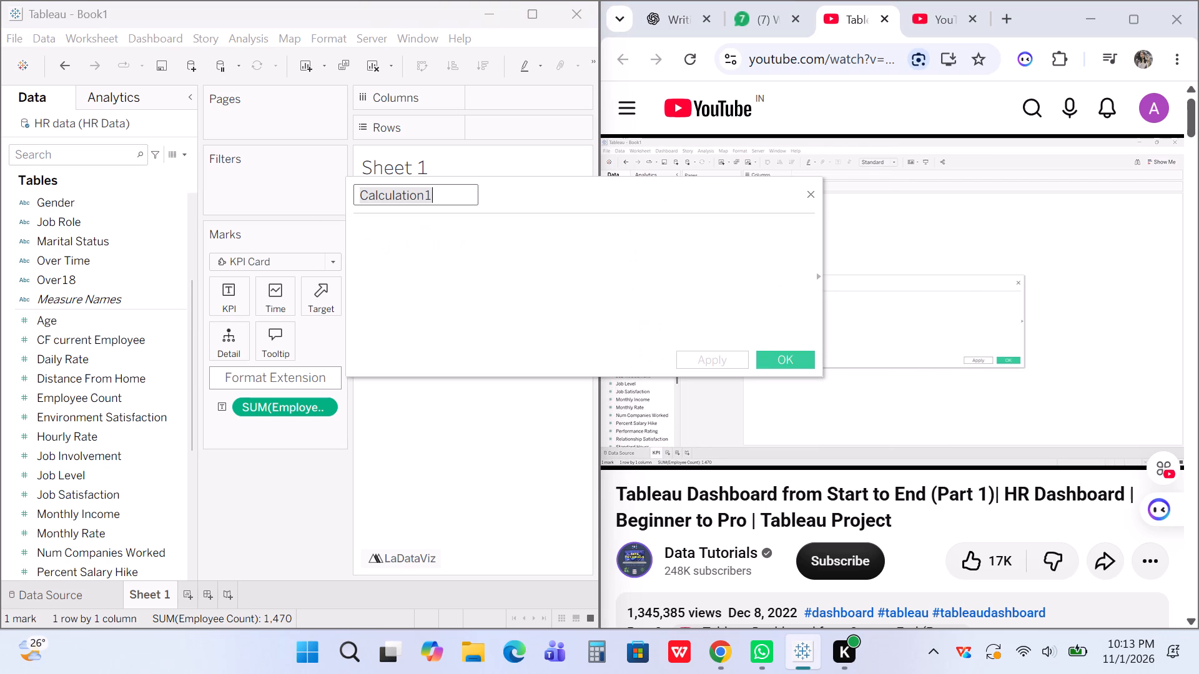
{"action": "left_click", "coordinate": [994, 268]}
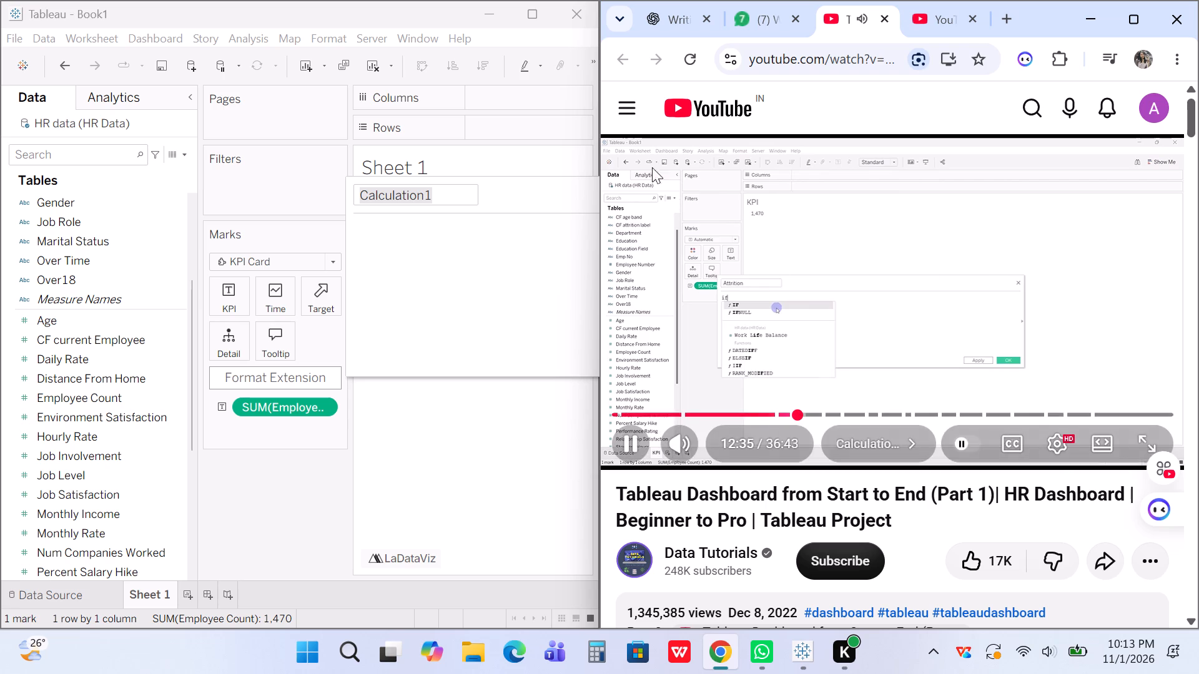
{"action": "left_click", "coordinate": [453, 193]}
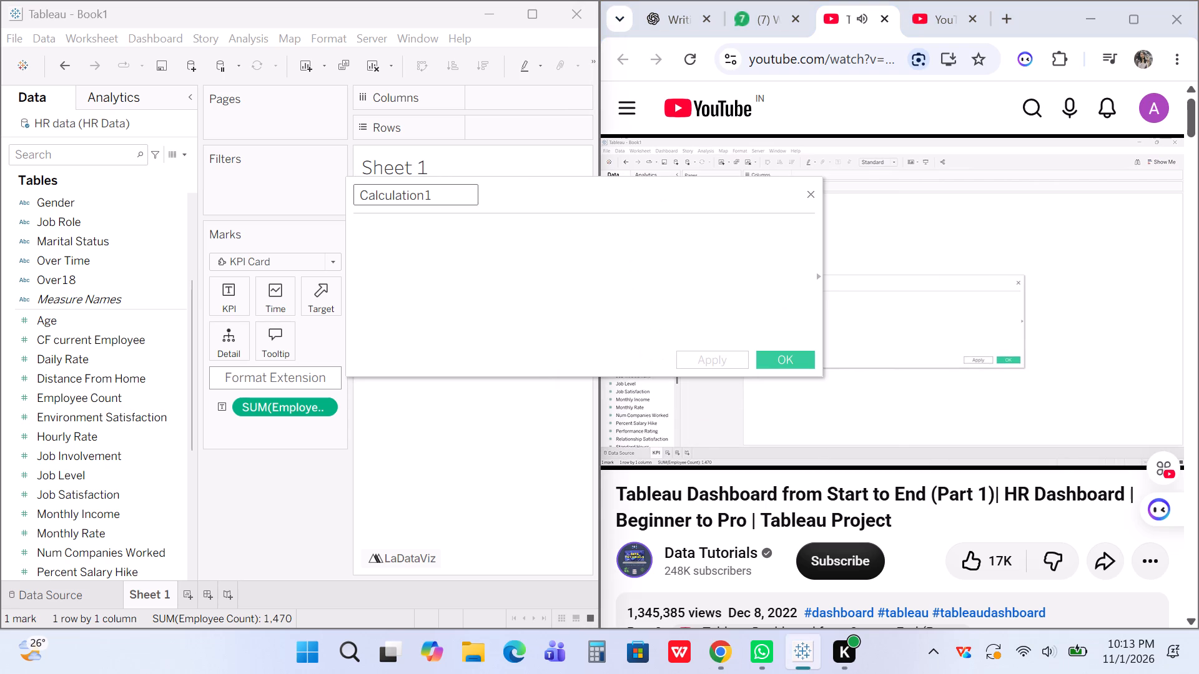
{"action": "key", "text": "BackSpace"}
{"action": "key", "text": "BackSpace"}
{"action": "key", "text": "BackSpace"}
{"action": "key", "text": "BackSpace"}
{"action": "key", "text": "BackSpace"}
{"action": "key", "text": "BackSpace"}
{"action": "key", "text": "BackSpace"}
{"action": "key", "text": "BackSpace"}
{"action": "key", "text": "BackSpace"}
{"action": "key", "text": "BackSpace"}
{"action": "key", "text": "BackSpace"}
{"action": "key", "text": "BackSpace"}
{"action": "key", "text": "BackSpace"}
{"action": "key", "text": "BackSpace"}
{"action": "key", "text": "BackSpace"}
{"action": "key", "text": "BackSpace"}
{"action": "key", "text": "BackSpace"}
{"action": "key", "text": "BackSpace"}
{"action": "key", "text": "BackSpace"}
{"action": "key", "text": "BackSpace"}
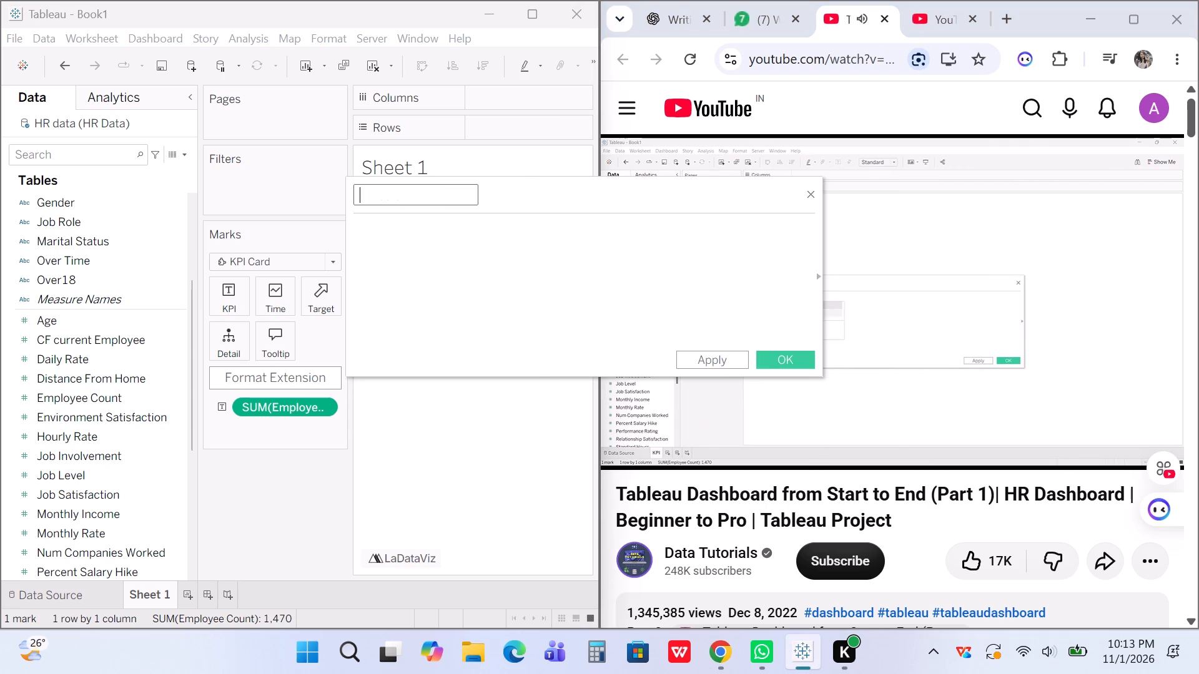
{"action": "type", "text": "ttrition"}
Begin the calculated field's formula with the condition if [Attrition]='yes', checking it against the tutorial.
{"action": "left_click", "coordinate": [456, 230]}
{"action": "left_click", "coordinate": [921, 266]}
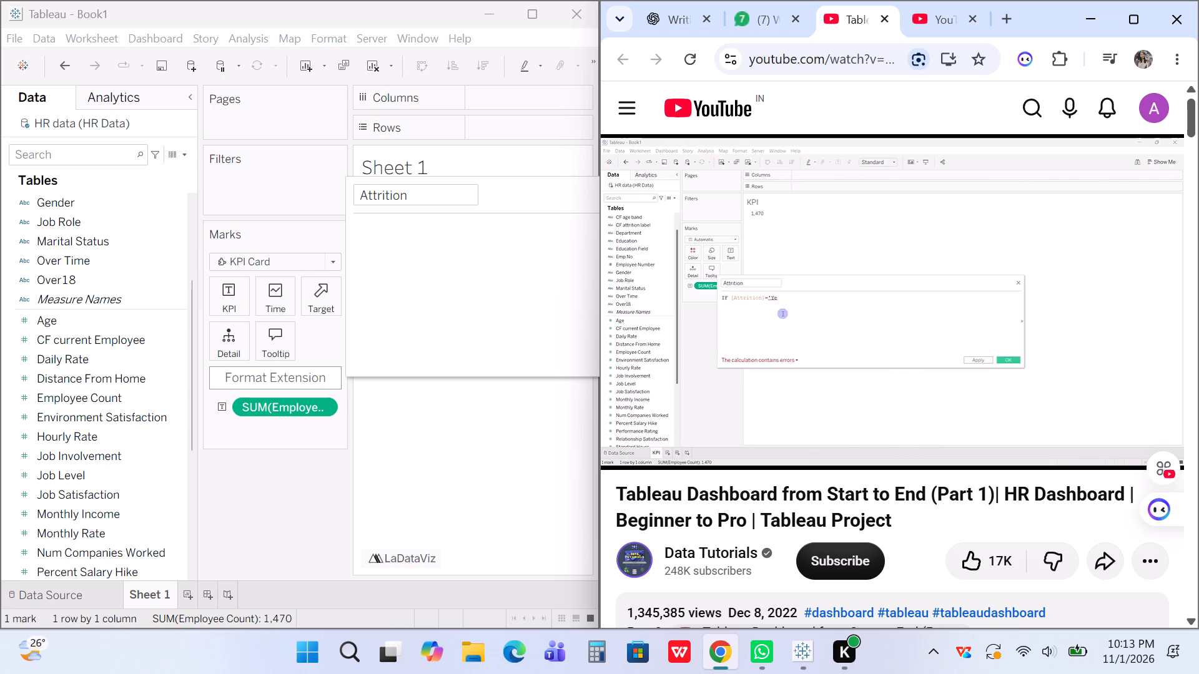
{"action": "left_click", "coordinate": [403, 249]}
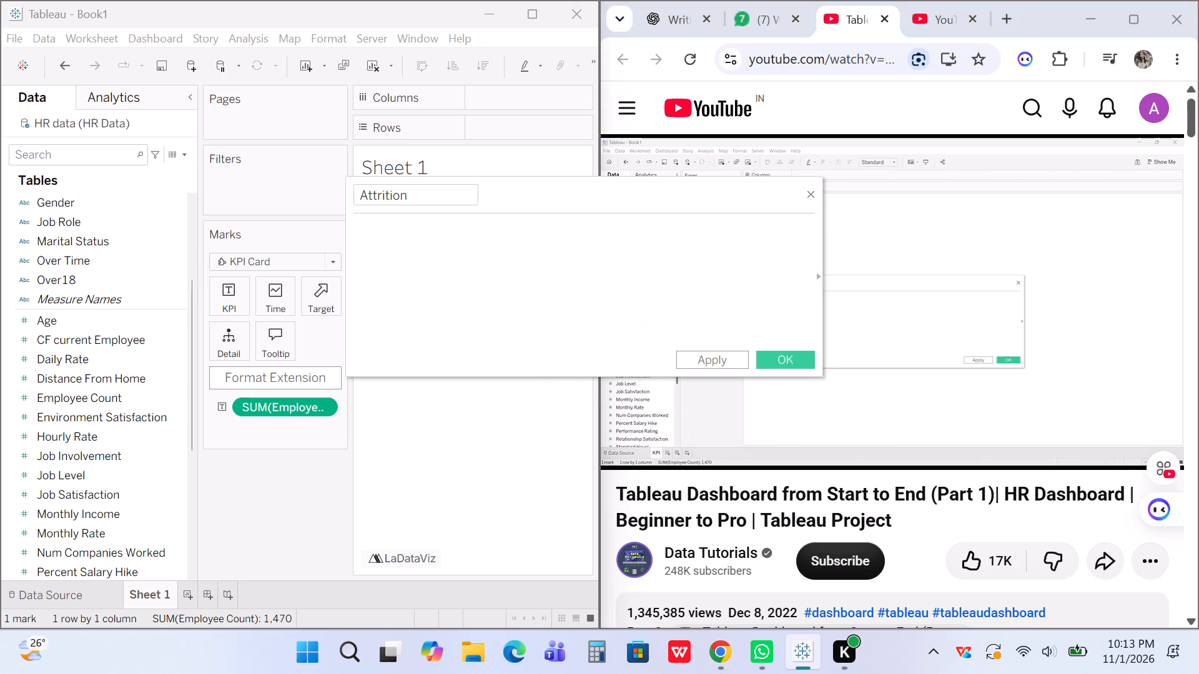
{"action": "type", "text": "if"}
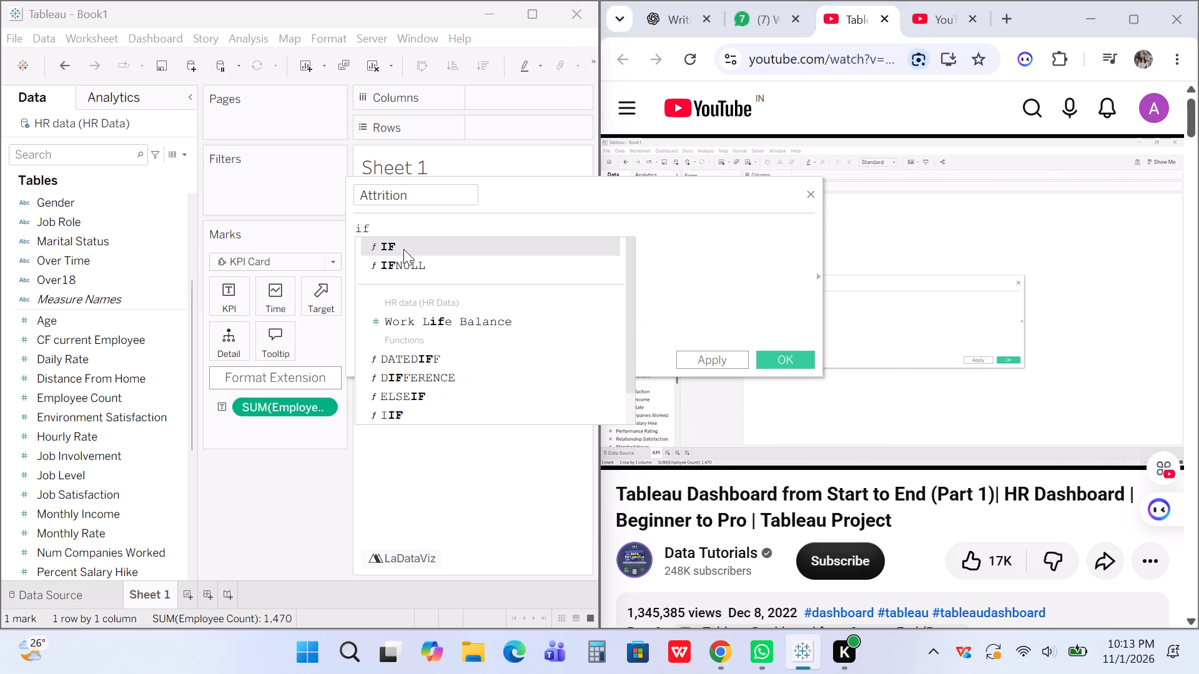
{"action": "key", "text": "space"}
{"action": "type", "text": "att"}
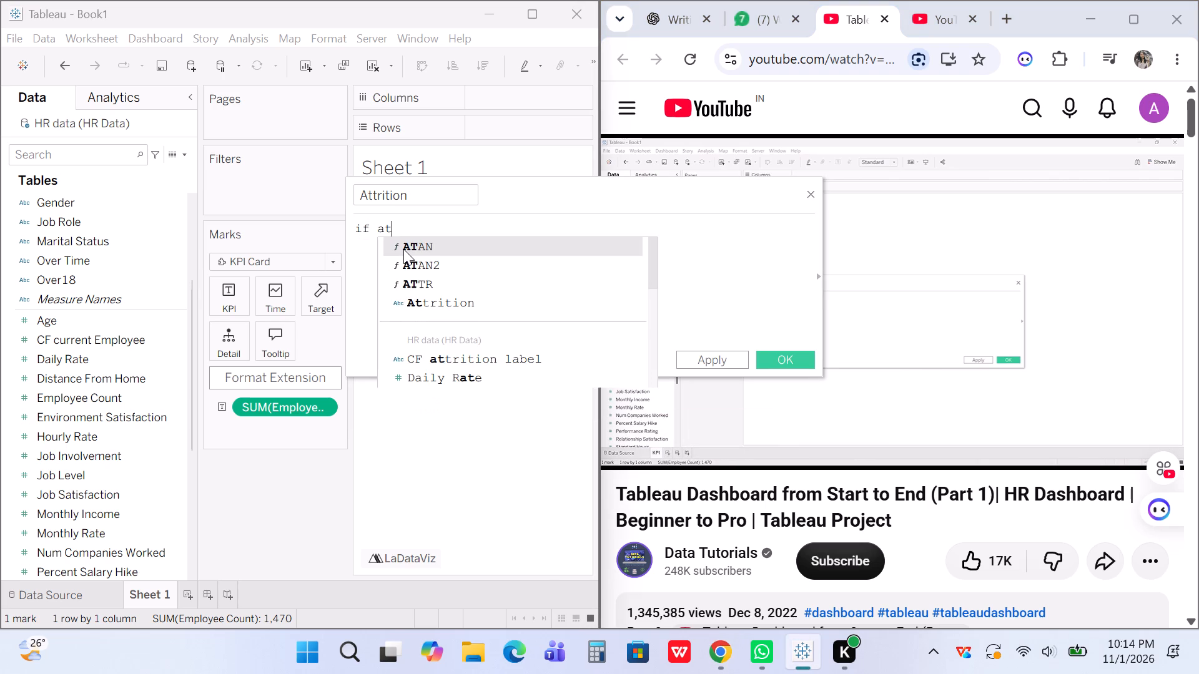
{"action": "left_click", "coordinate": [438, 266]}
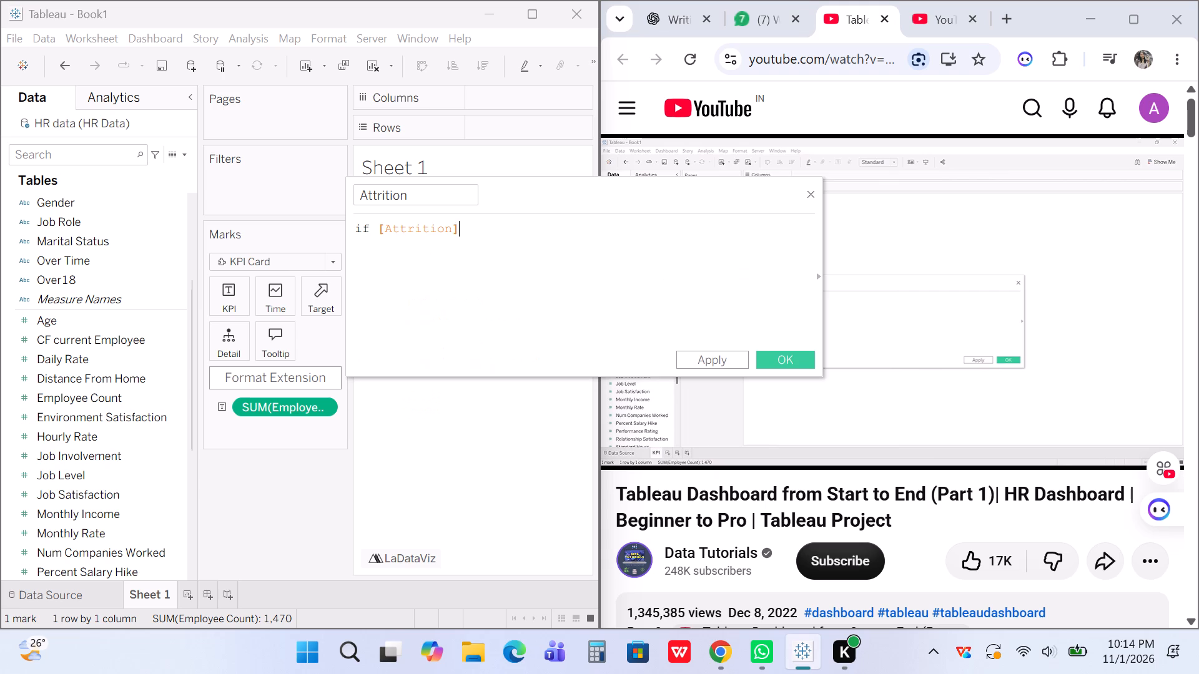
{"action": "left_click", "coordinate": [882, 315]}
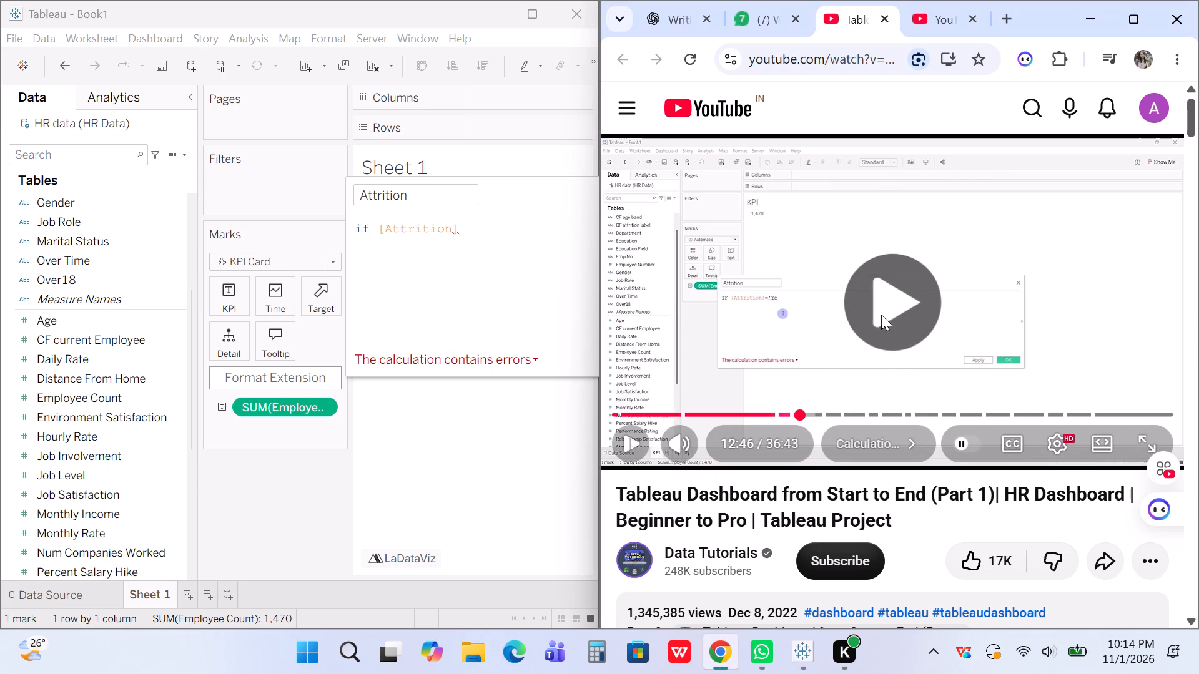
{"action": "left_click", "coordinate": [846, 311]}
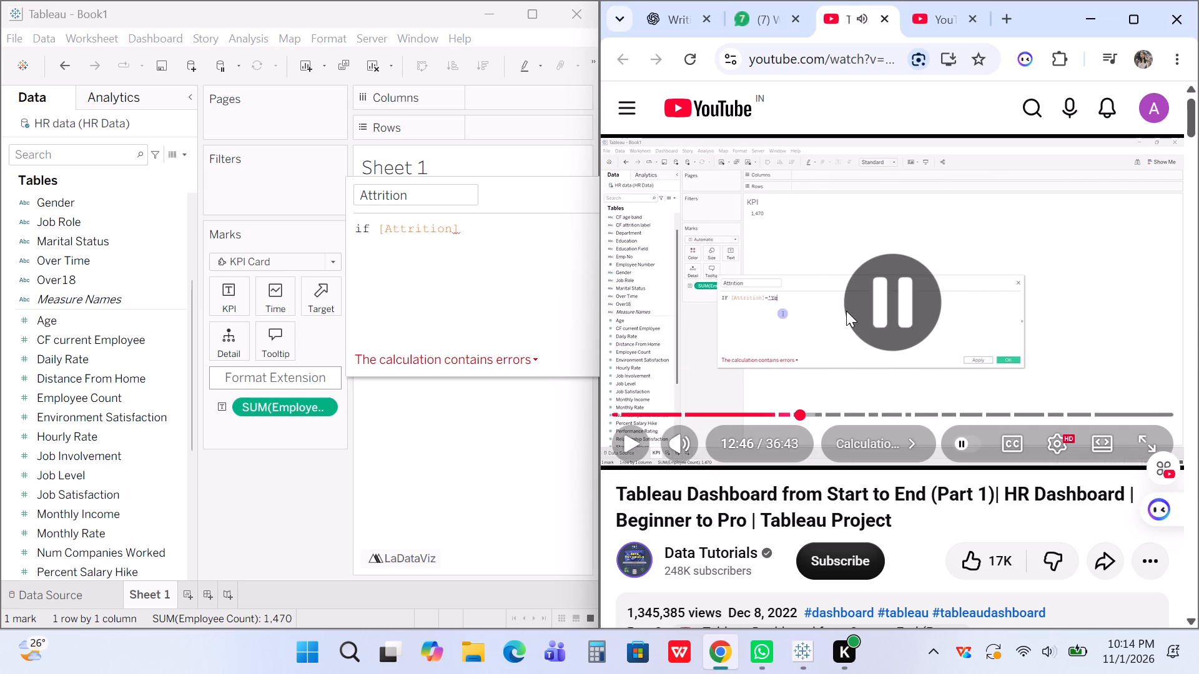
{"action": "left_click", "coordinate": [452, 220]}
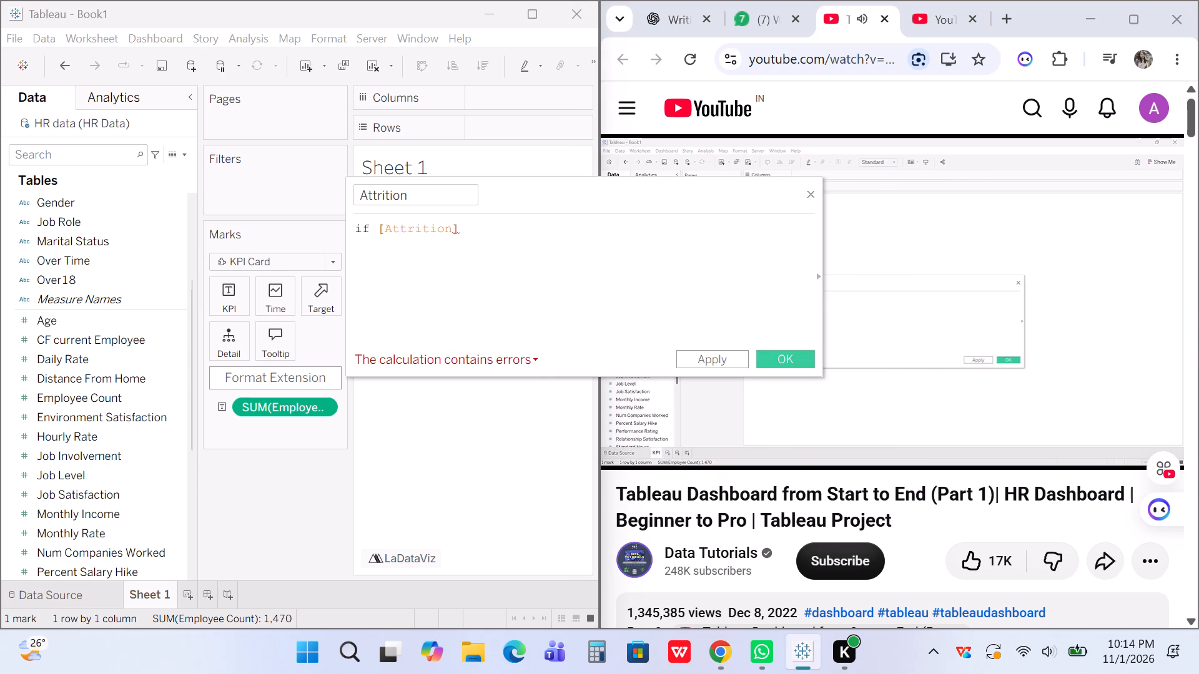
{"action": "key", "text": "equal"}
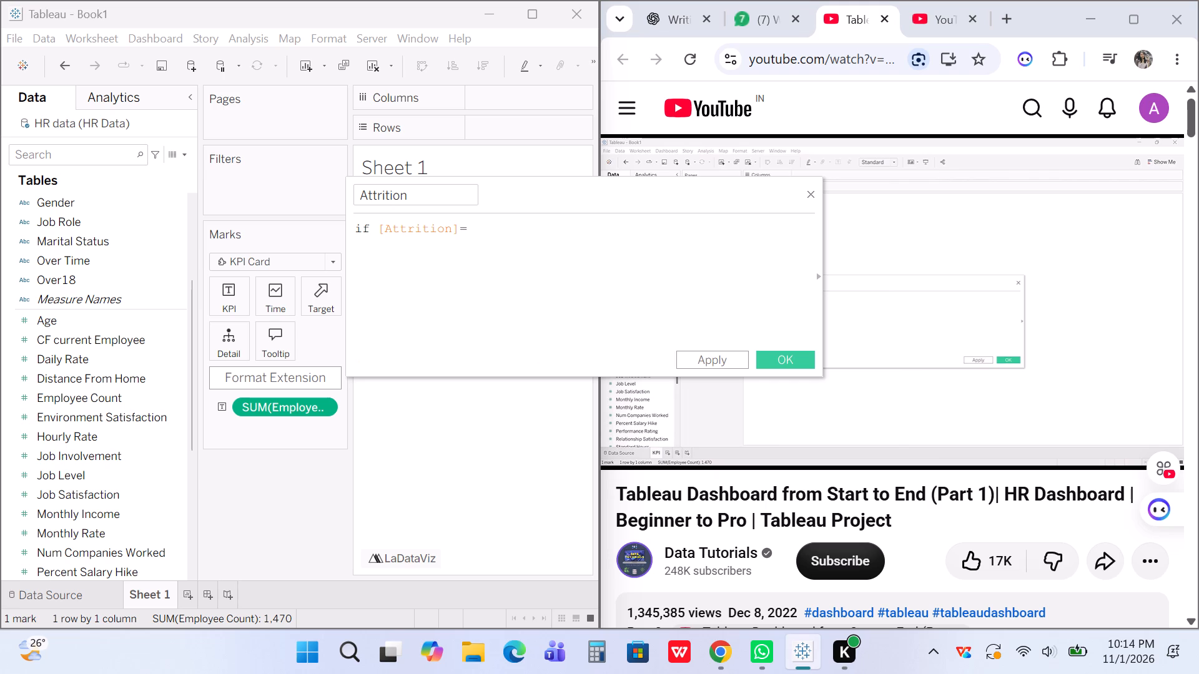
{"action": "key", "text": "apostrophe"}
{"action": "type", "text": "yes'"}
Extend the formula after the condition with THEN 1 ELSE 0, as shown in the tutorial.
{"action": "left_click", "coordinate": [937, 286]}
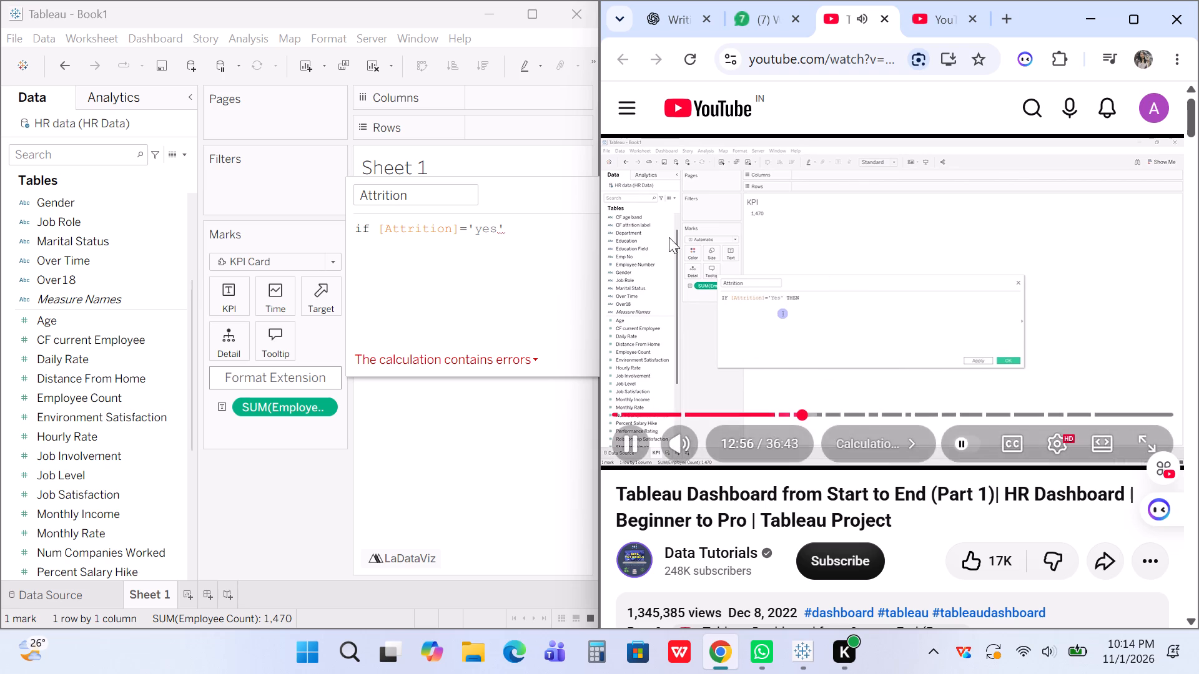
{"action": "left_click", "coordinate": [522, 227]}
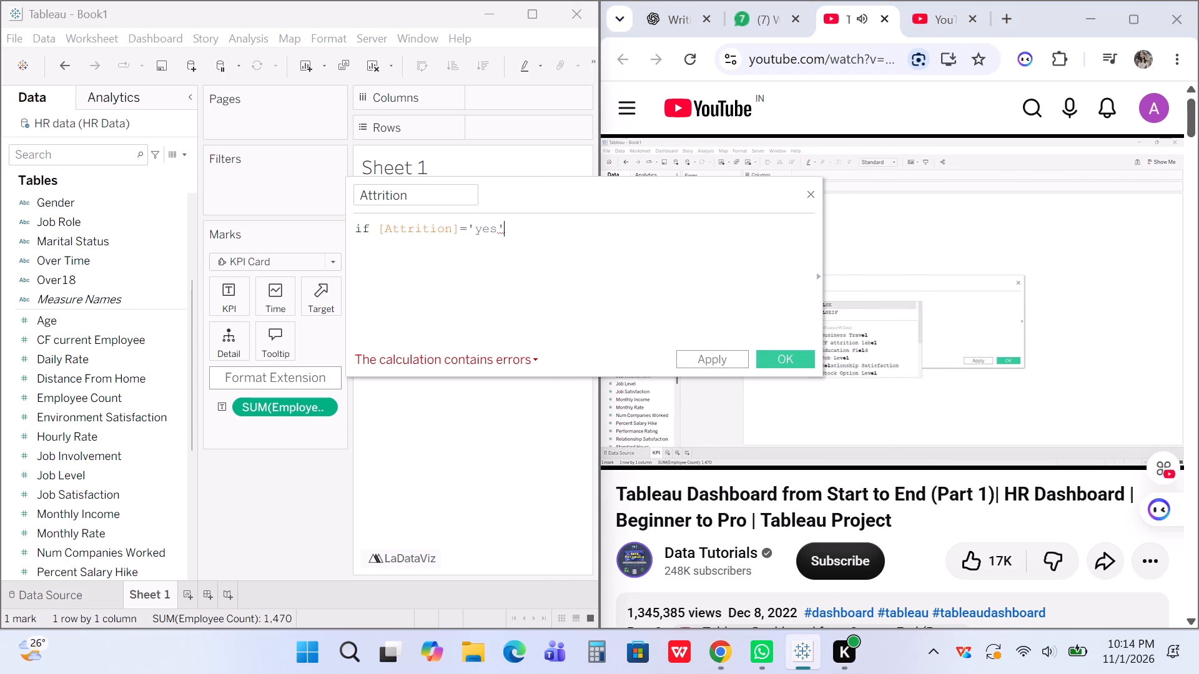
{"action": "key", "text": "space"}
{"action": "type", "text": "the"}
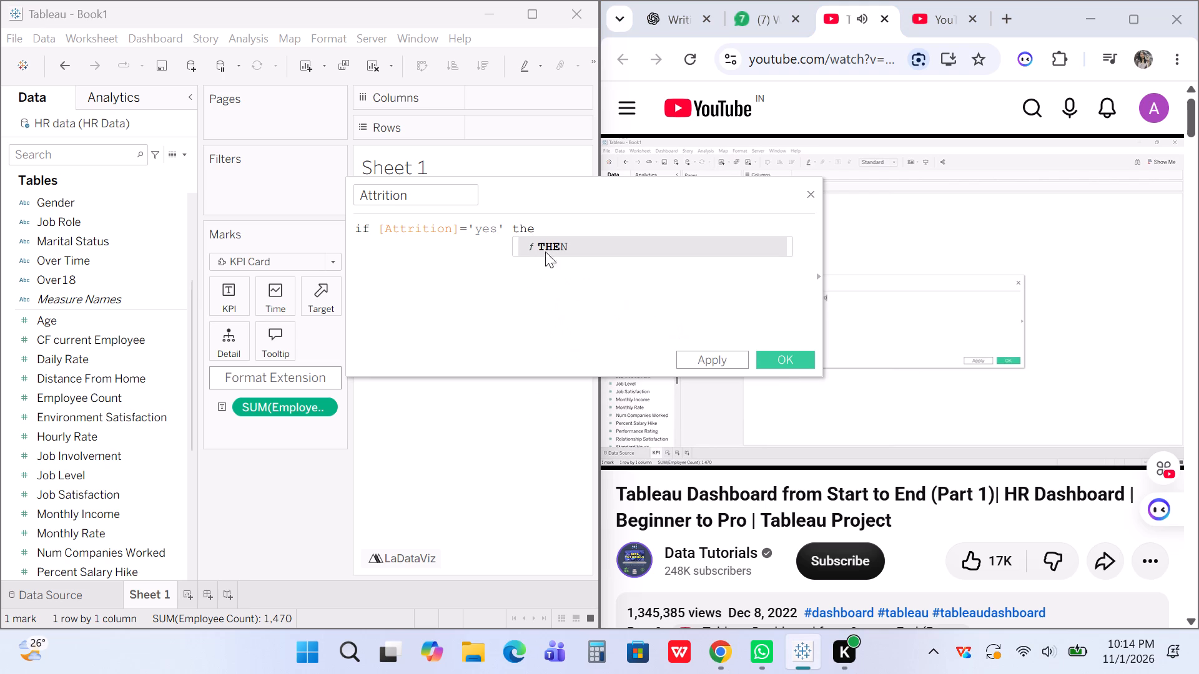
{"action": "left_click", "coordinate": [565, 246]}
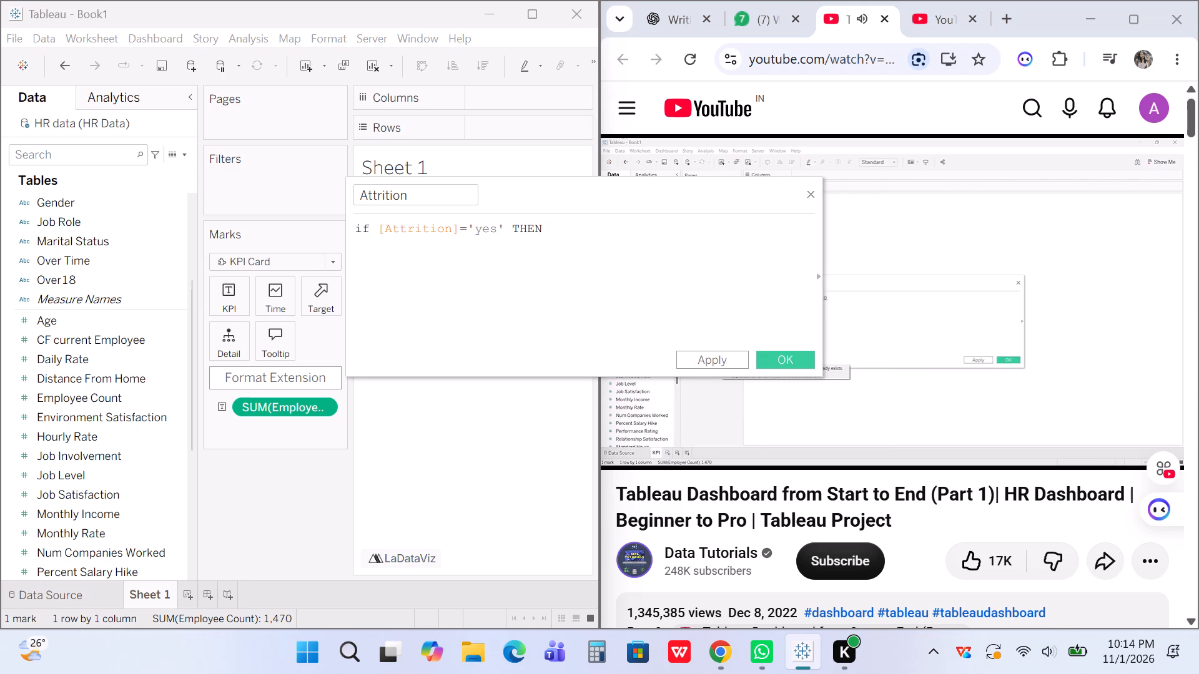
{"action": "key", "text": "space"}
{"action": "type", "text": "1"}
{"action": "key", "text": "space"}
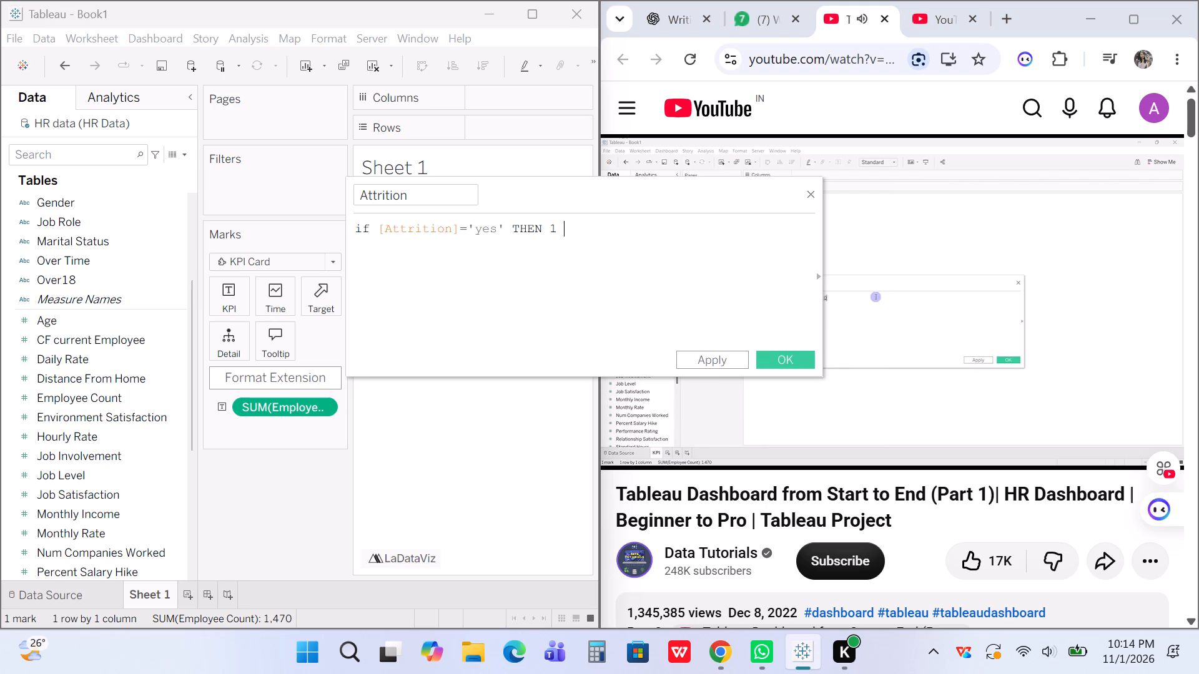
{"action": "type", "text": "el"}
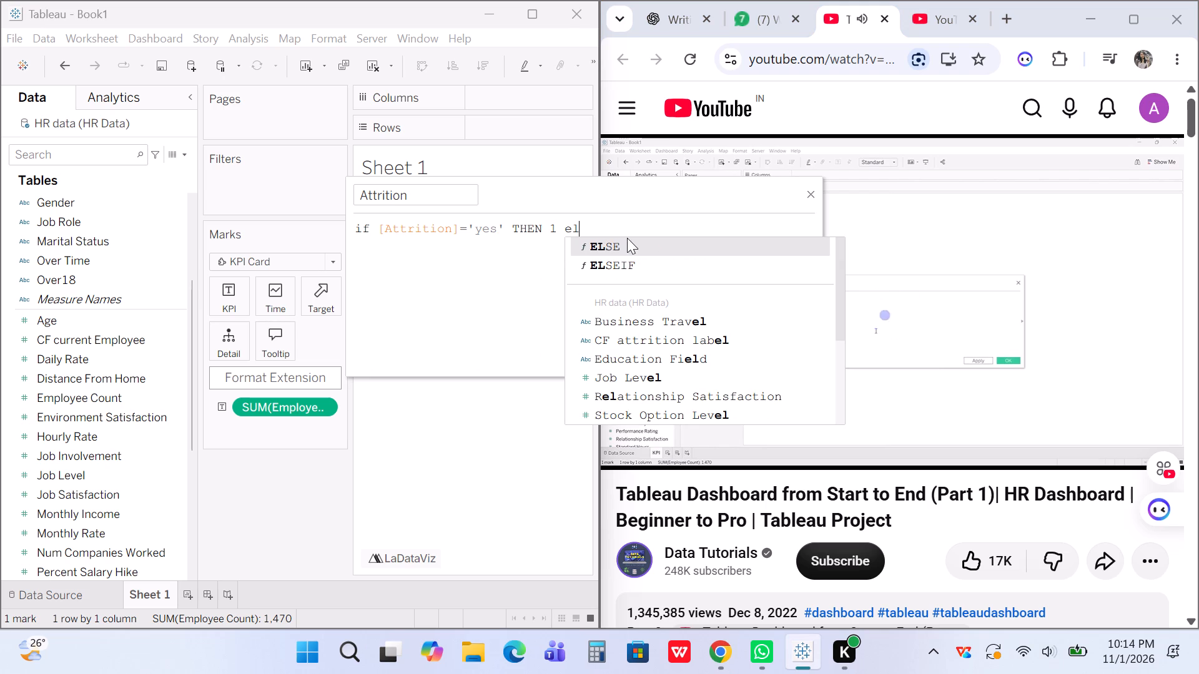
{"action": "left_click", "coordinate": [628, 238]}
{"action": "key", "text": "space"}
{"action": "type", "text": "0"}
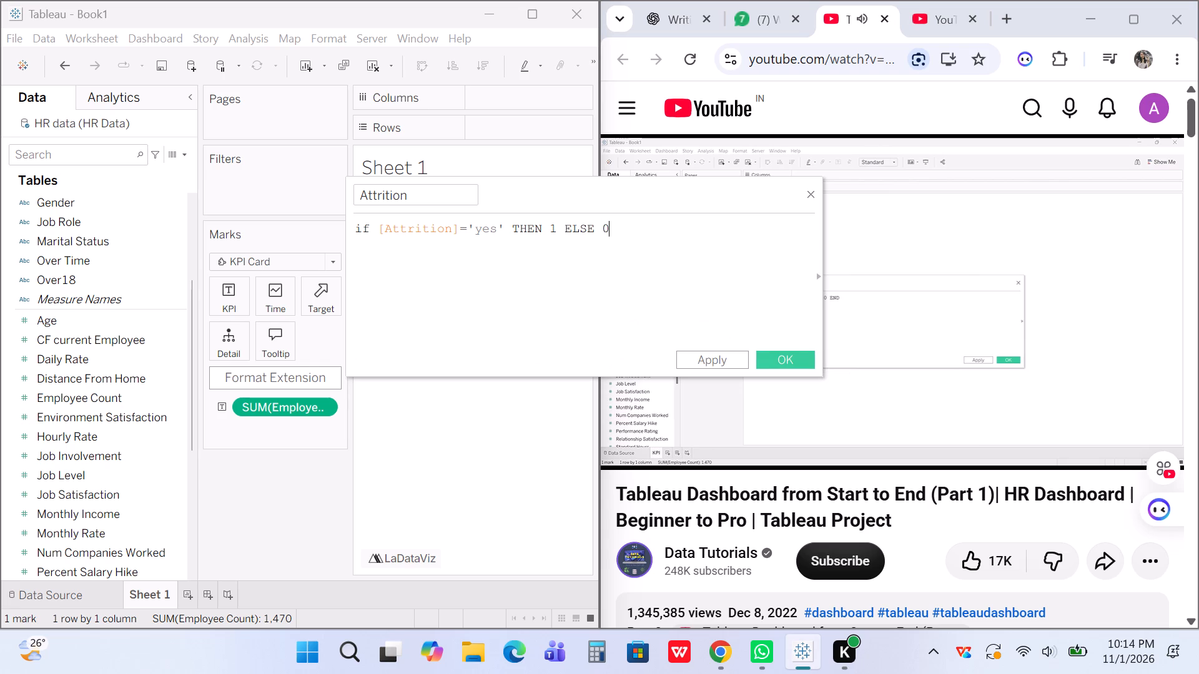
Close the IF formula with END, as shown in the tutorial.
{"action": "left_click", "coordinate": [896, 271]}
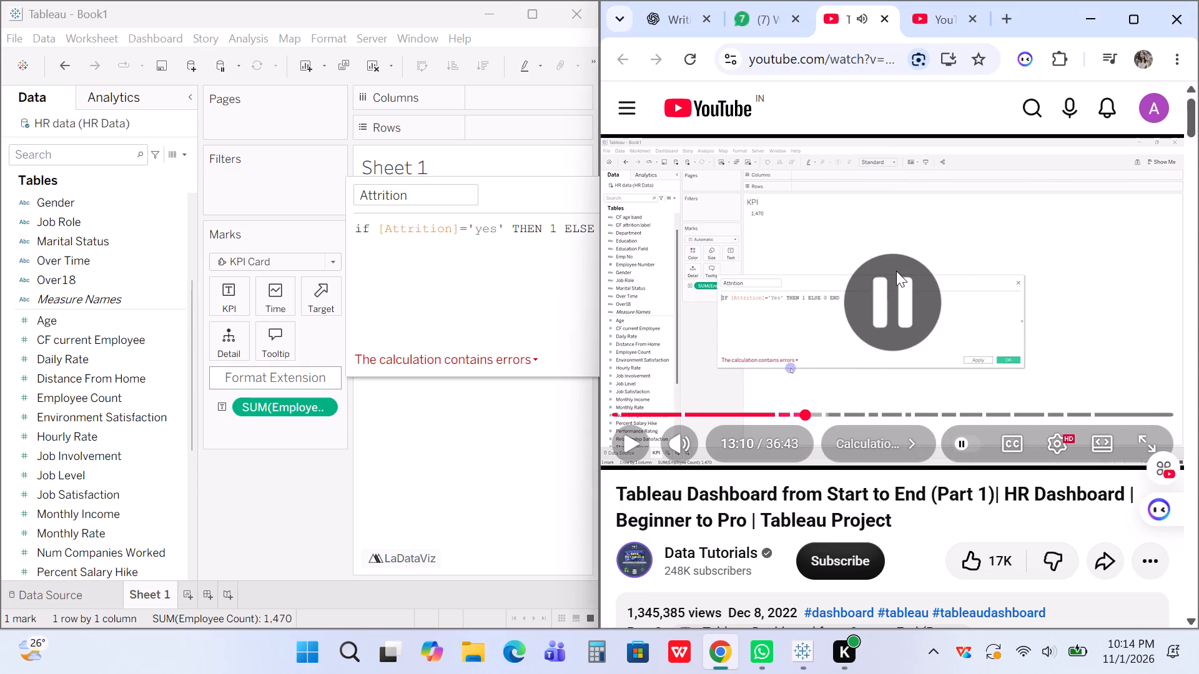
{"action": "left_click", "coordinate": [528, 255]}
{"action": "key", "text": "space"}
{"action": "type", "text": "end"}
{"action": "left_click_drag", "start_coordinate": [659, 235], "coordinate": [659, 239]}
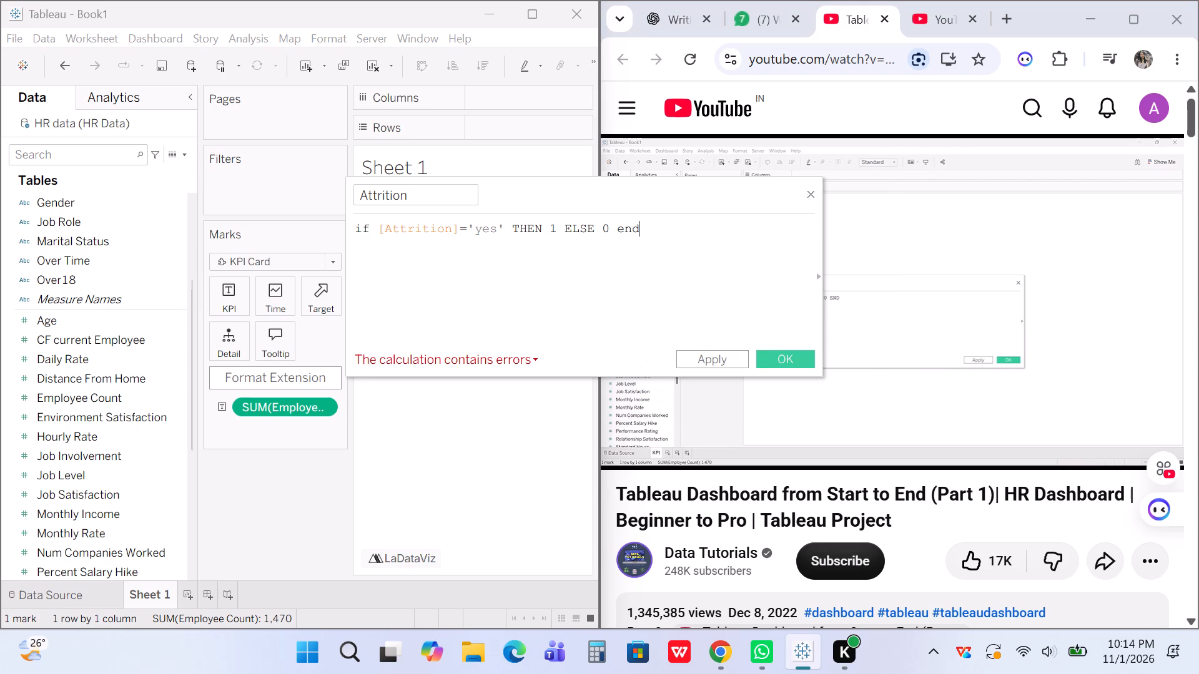
{"action": "left_click_drag", "start_coordinate": [659, 239], "coordinate": [644, 247]}
{"action": "key", "text": "BackSpace"}
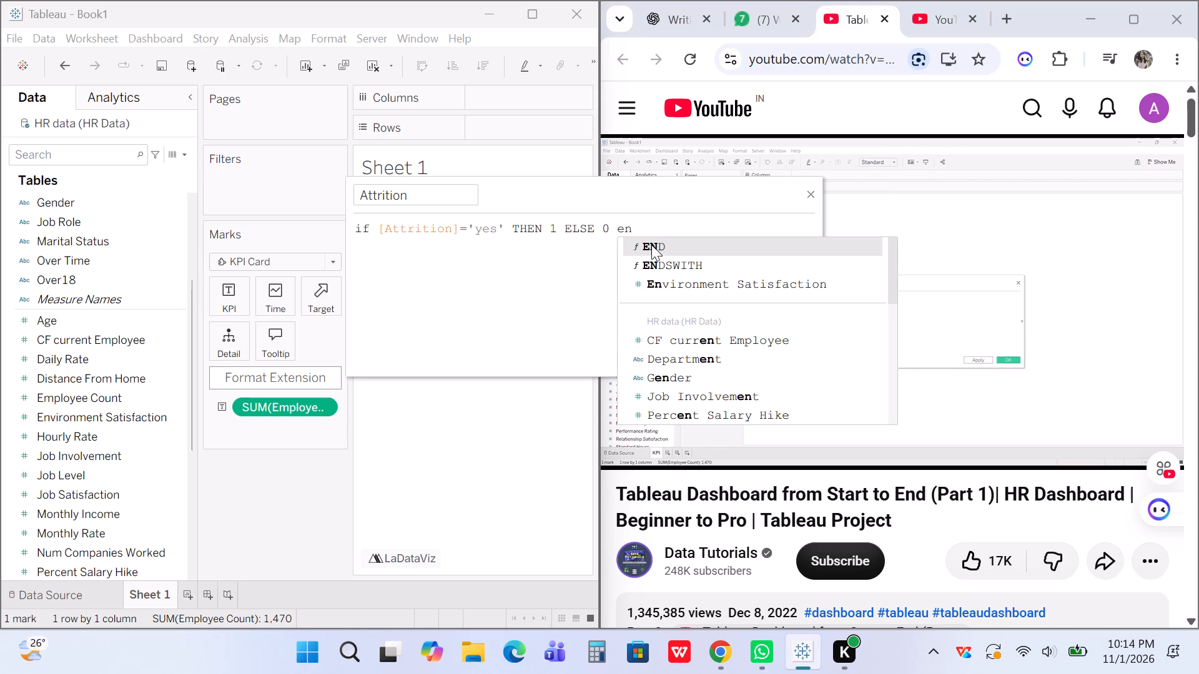
{"action": "left_click", "coordinate": [663, 244]}
Rename the calculated field as Attrition count, following the tutorial.
{"action": "left_click", "coordinate": [905, 305]}
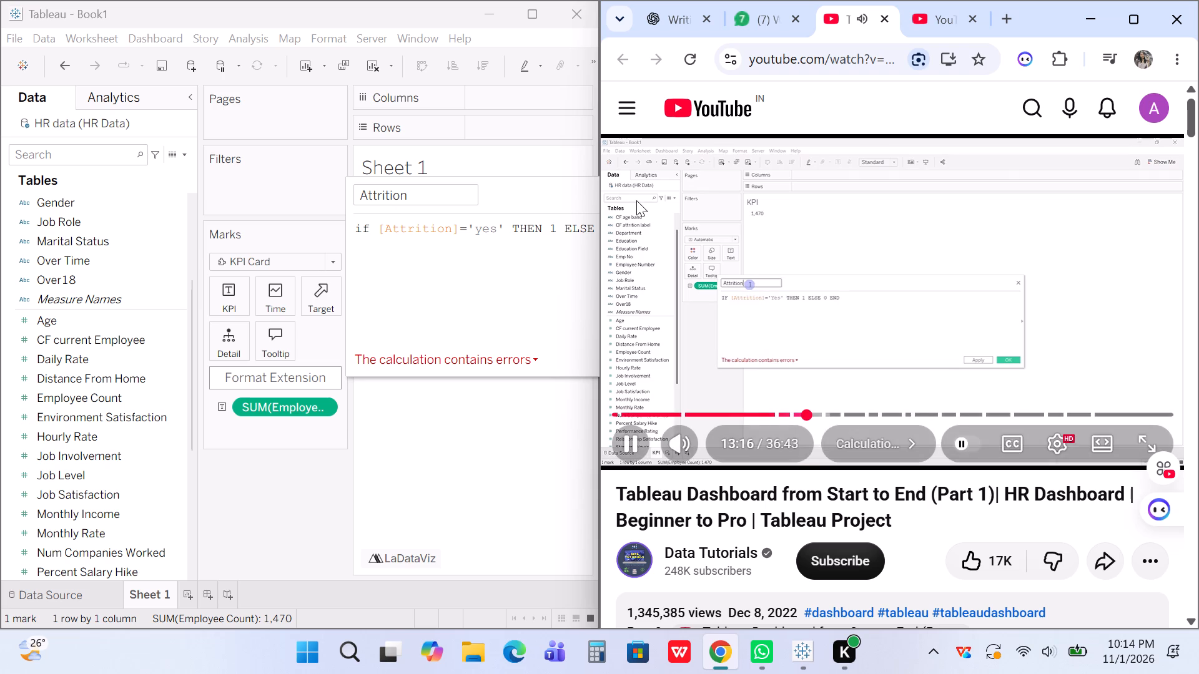
{"action": "left_click", "coordinate": [433, 197]}
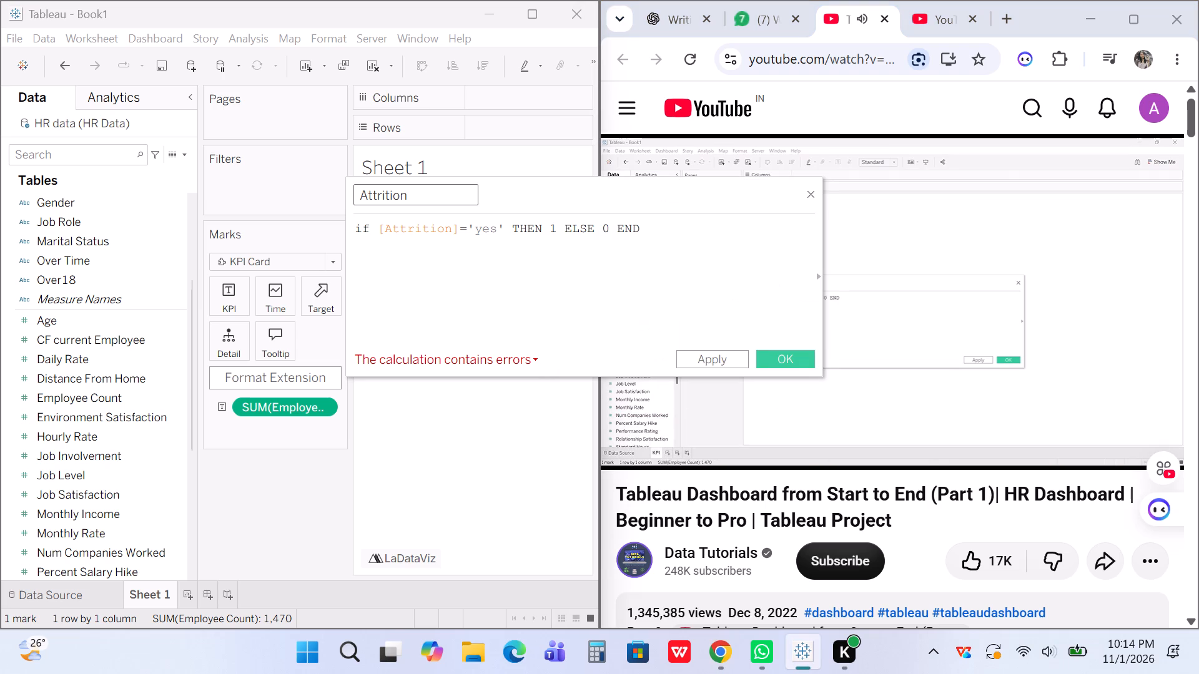
{"action": "left_click", "coordinate": [909, 319]}
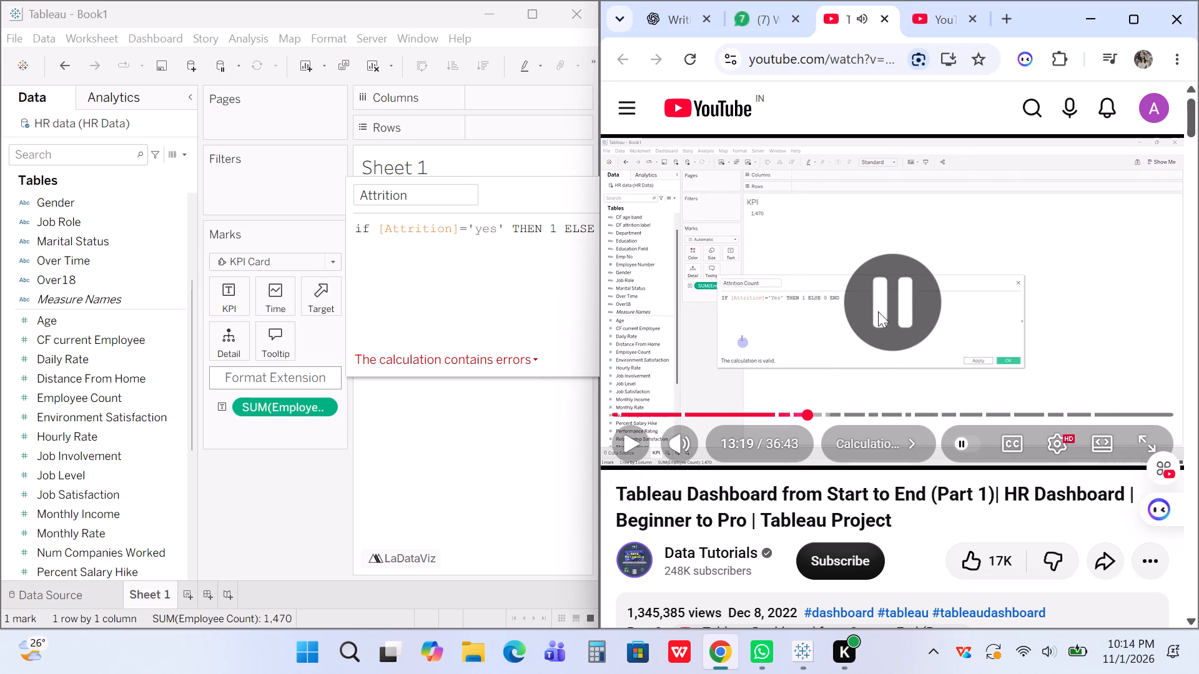
{"action": "left_click", "coordinate": [435, 191]}
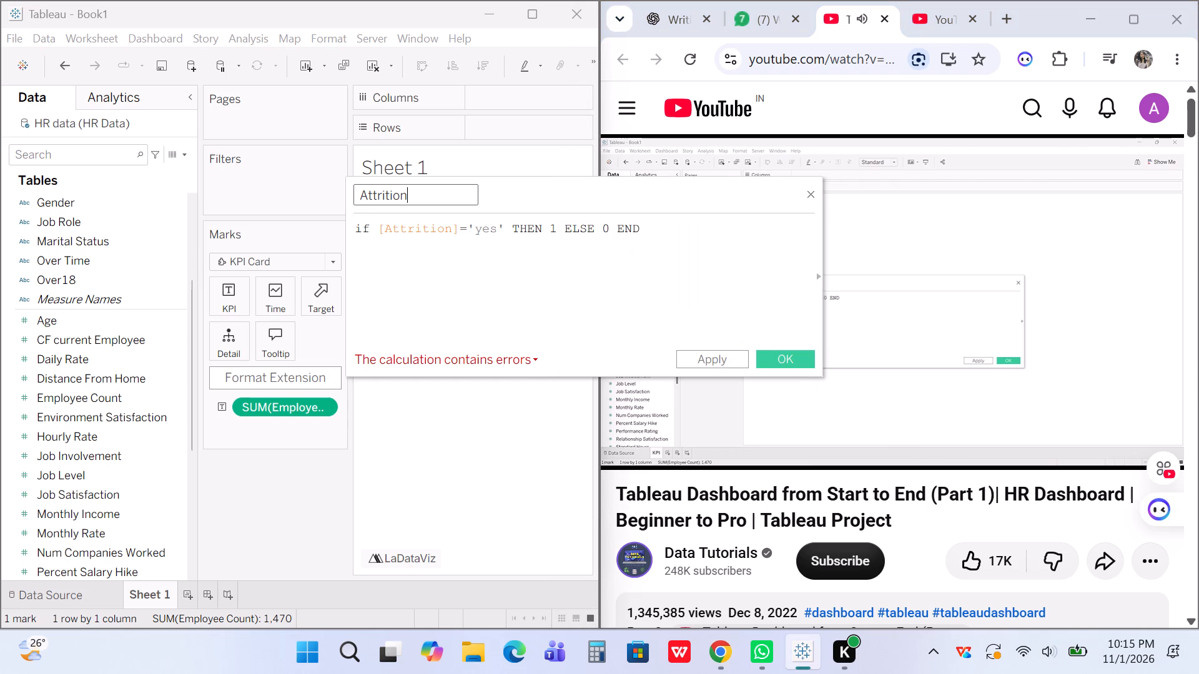
{"action": "key", "text": "space"}
{"action": "type", "text": "count"}
{"action": "left_click", "coordinate": [915, 305]}
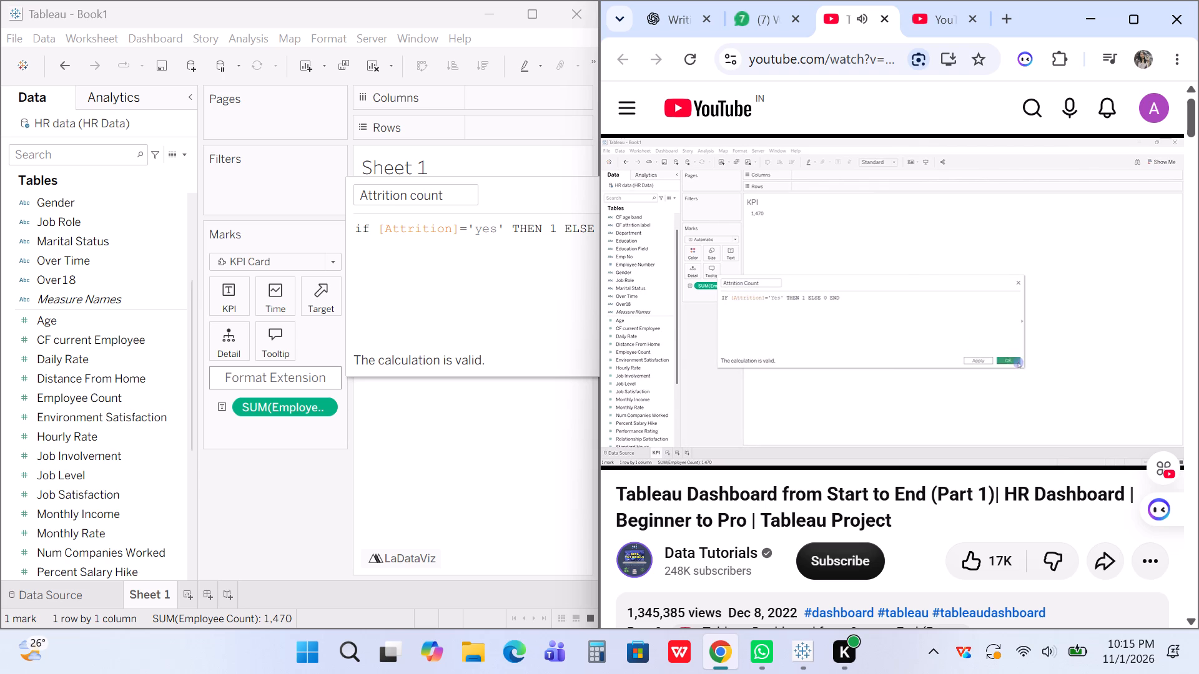
{"action": "left_click", "coordinate": [529, 314]}
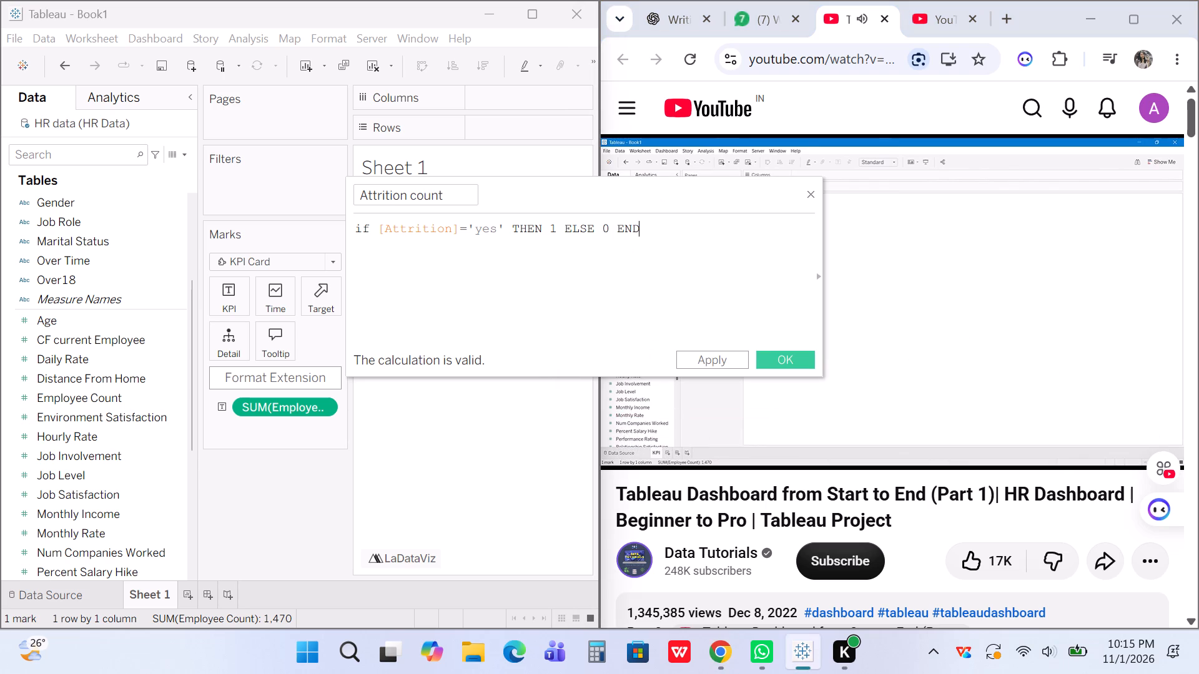
Save the Attrition count calculated field.
{"action": "left_click", "coordinate": [794, 358]}
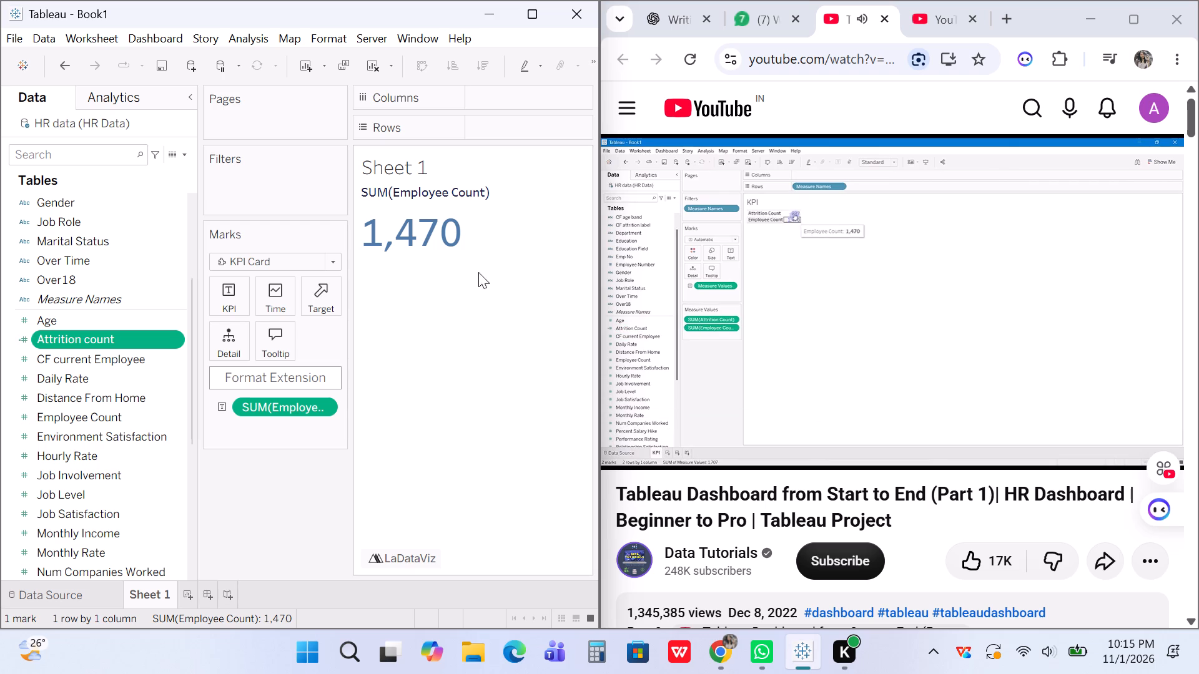
Add the Attrition count measure to the sheet's KPI card alongside Employee Count.
{"action": "left_click", "coordinate": [147, 341]}
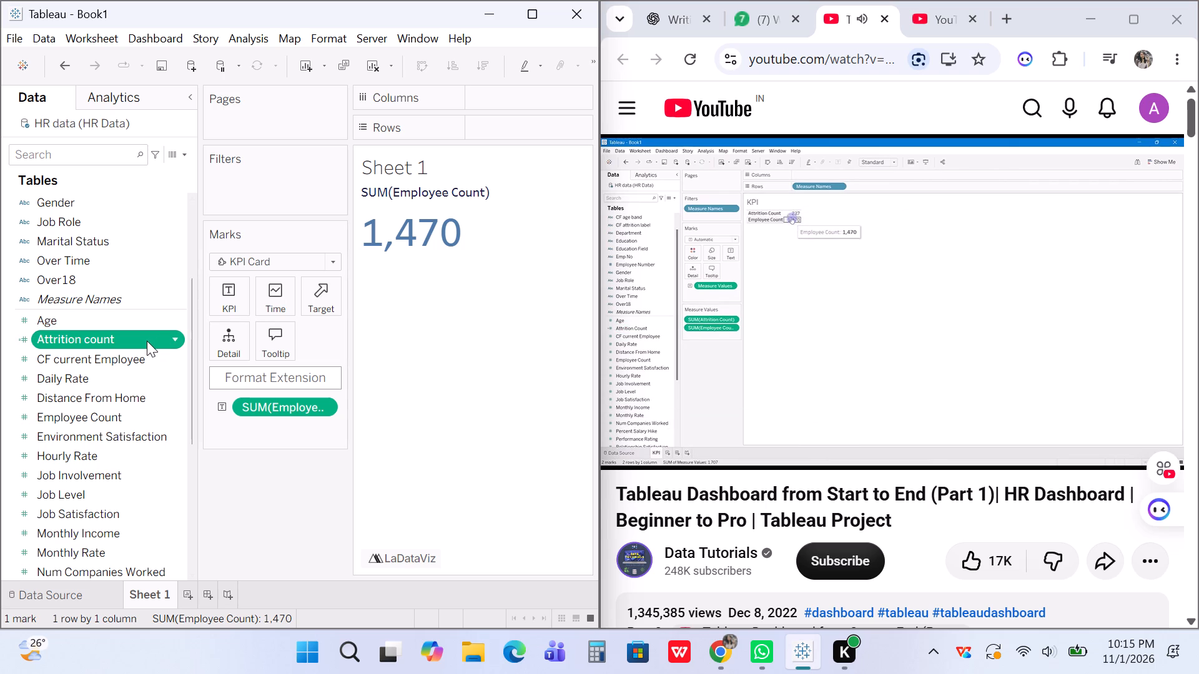
{"action": "left_click", "coordinate": [305, 486]}
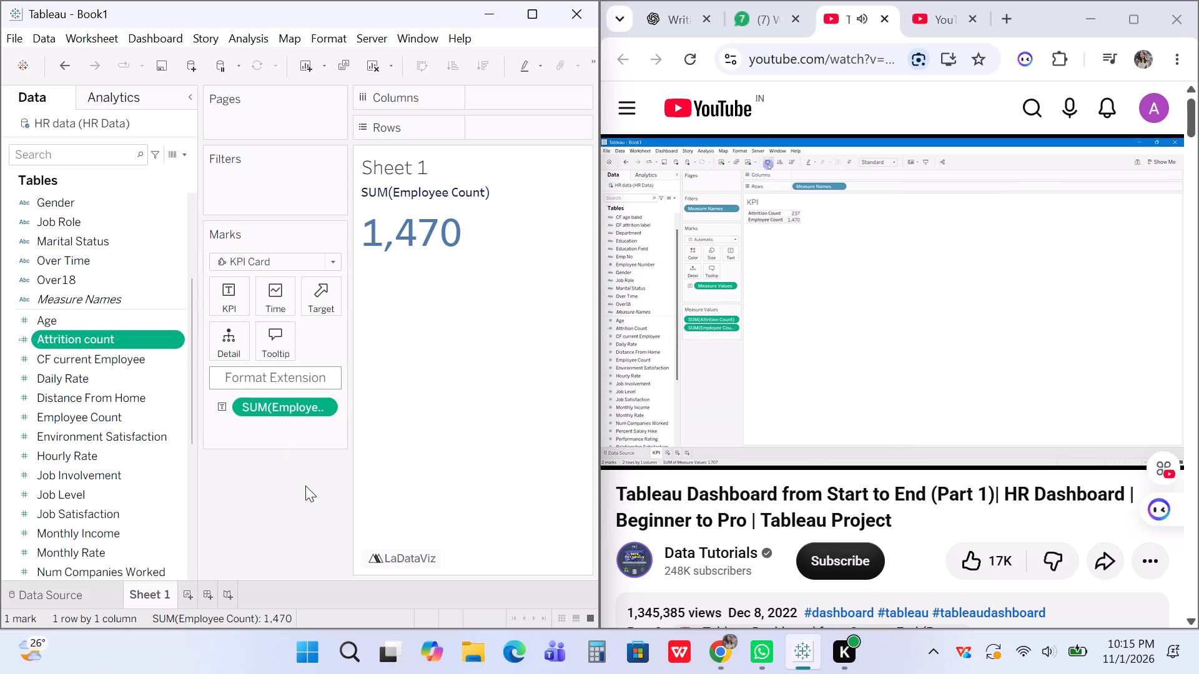
{"action": "double_click", "coordinate": [135, 335]}
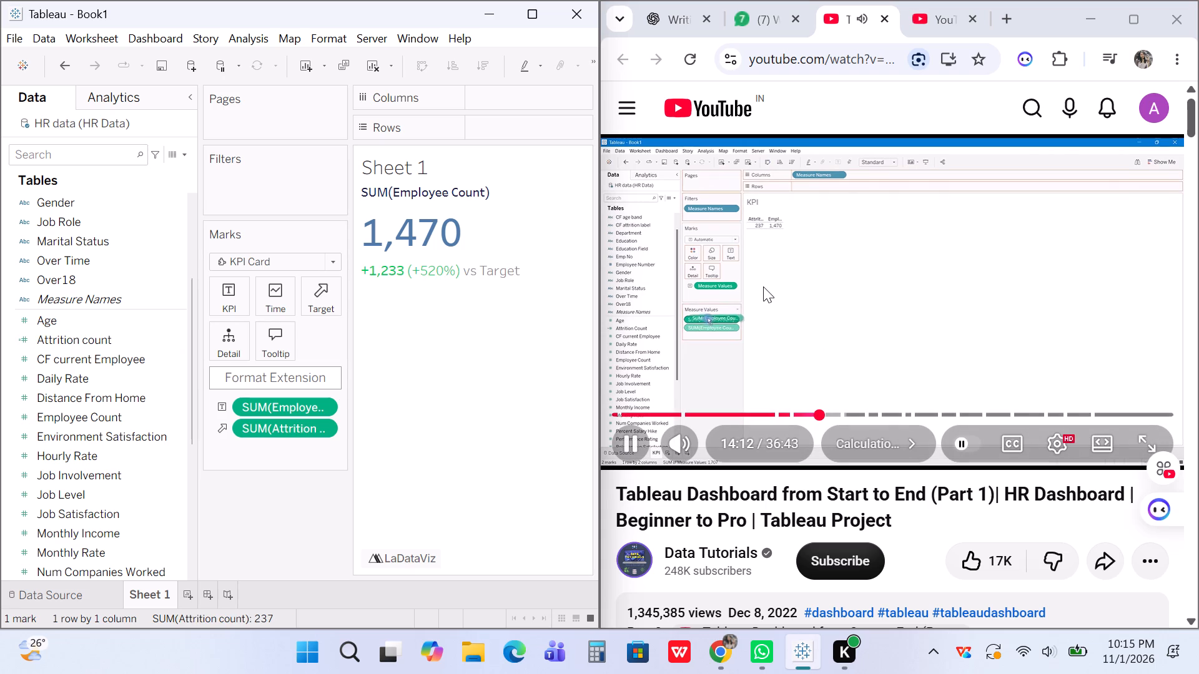
Pause the tutorial and rewind it to 13:57, where Attrition Count is added to the KPI sheet.
{"action": "key", "text": "Left"}
{"action": "key", "text": "Left"}
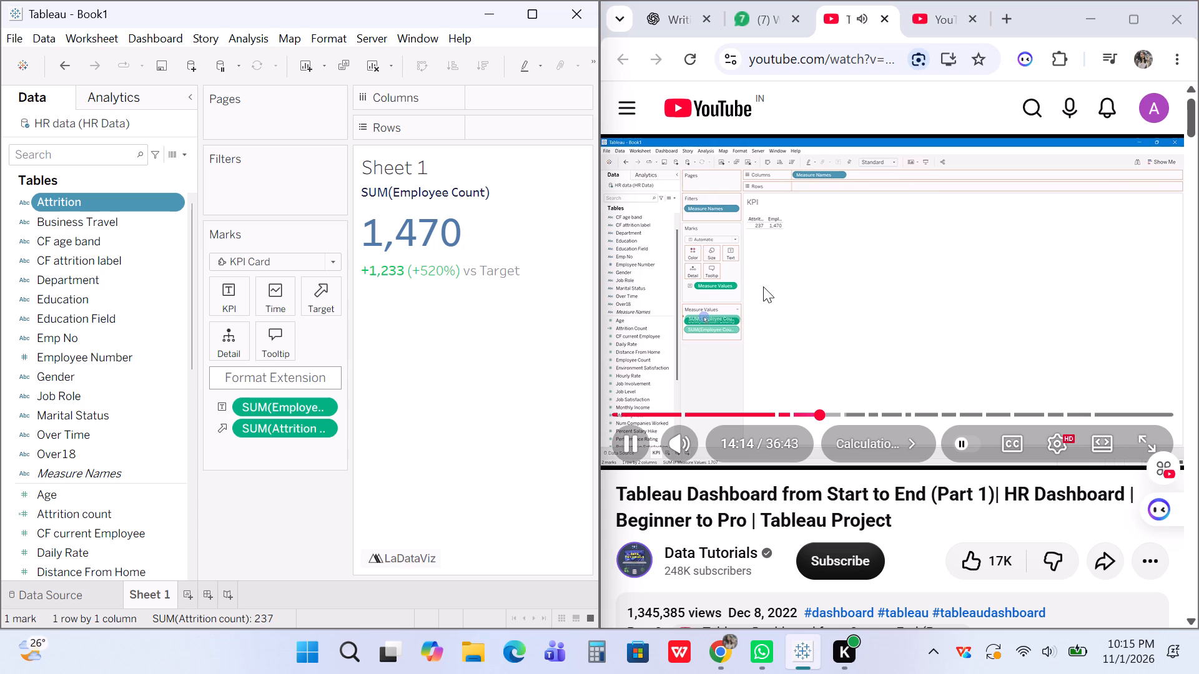
{"action": "key", "text": "Left"}
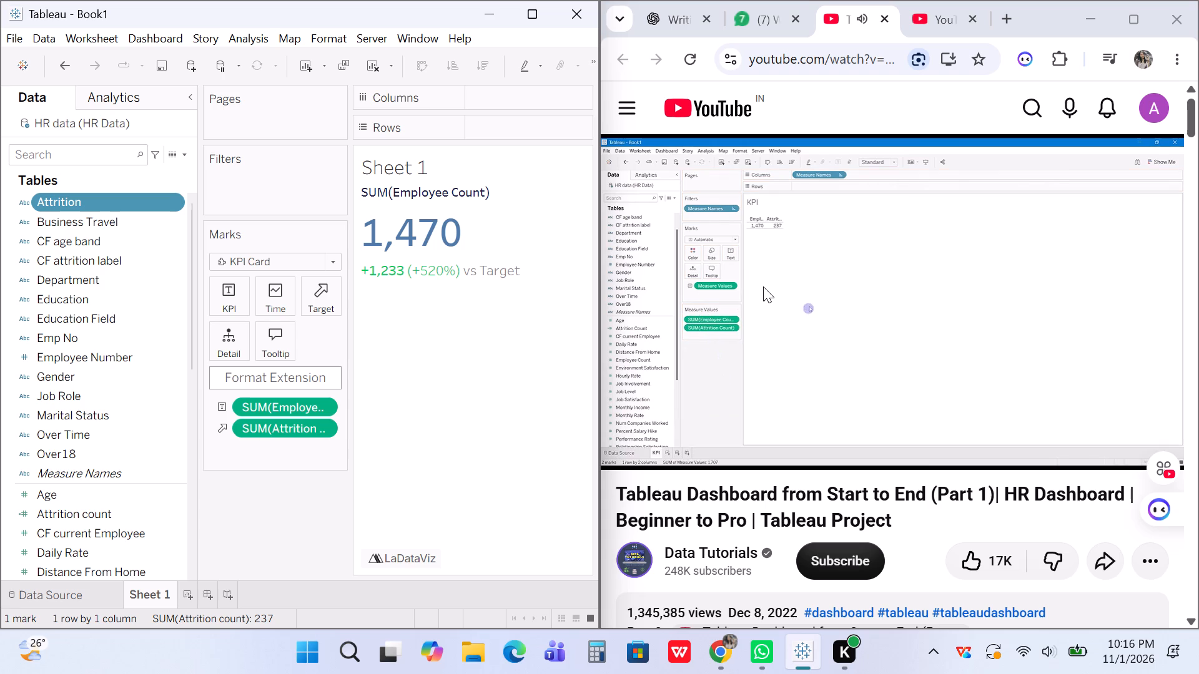
{"action": "key", "text": "Left"}
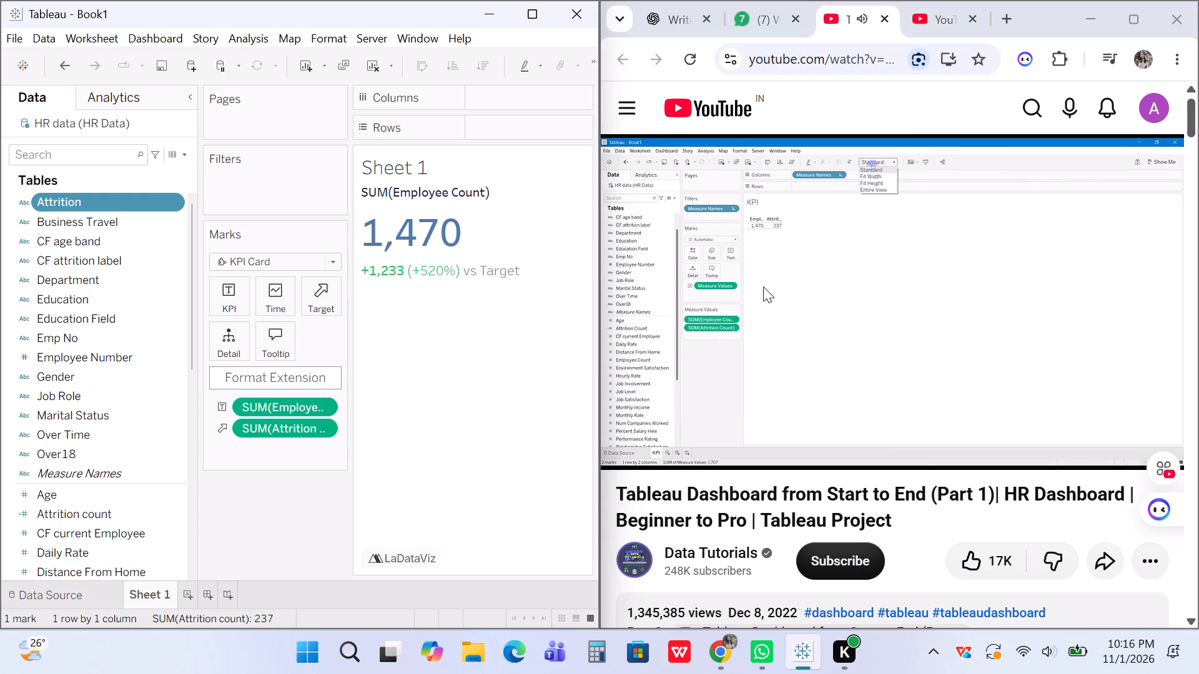
{"action": "key", "text": "Left"}
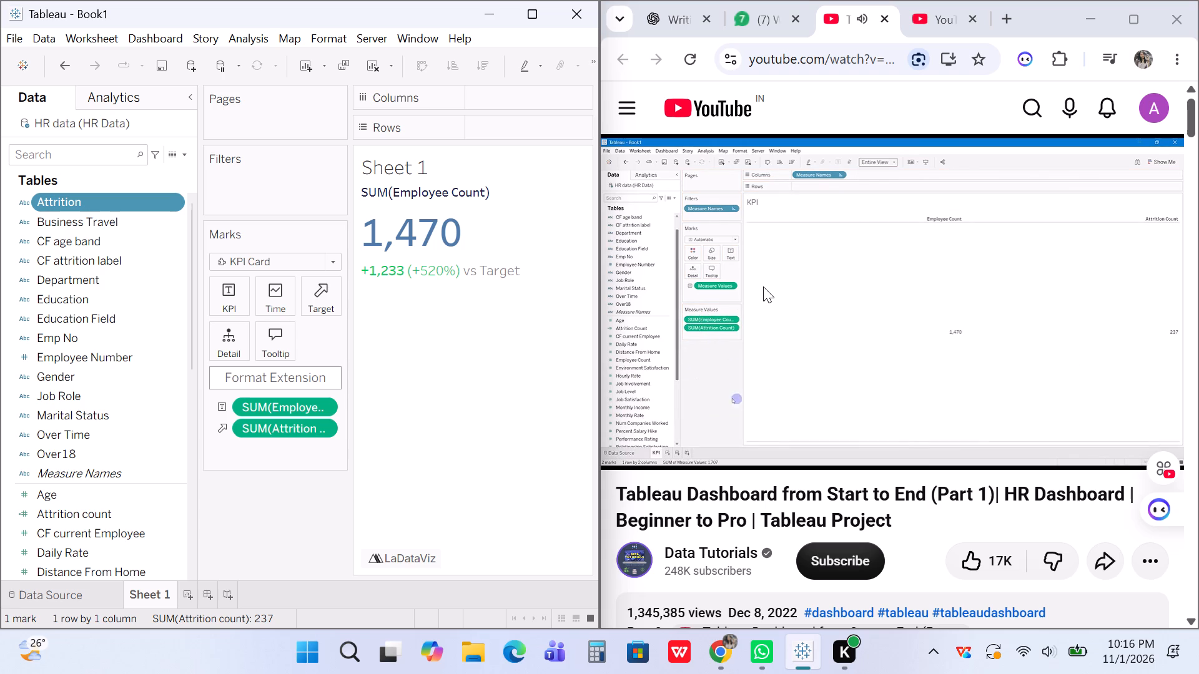
{"action": "key", "text": "Left"}
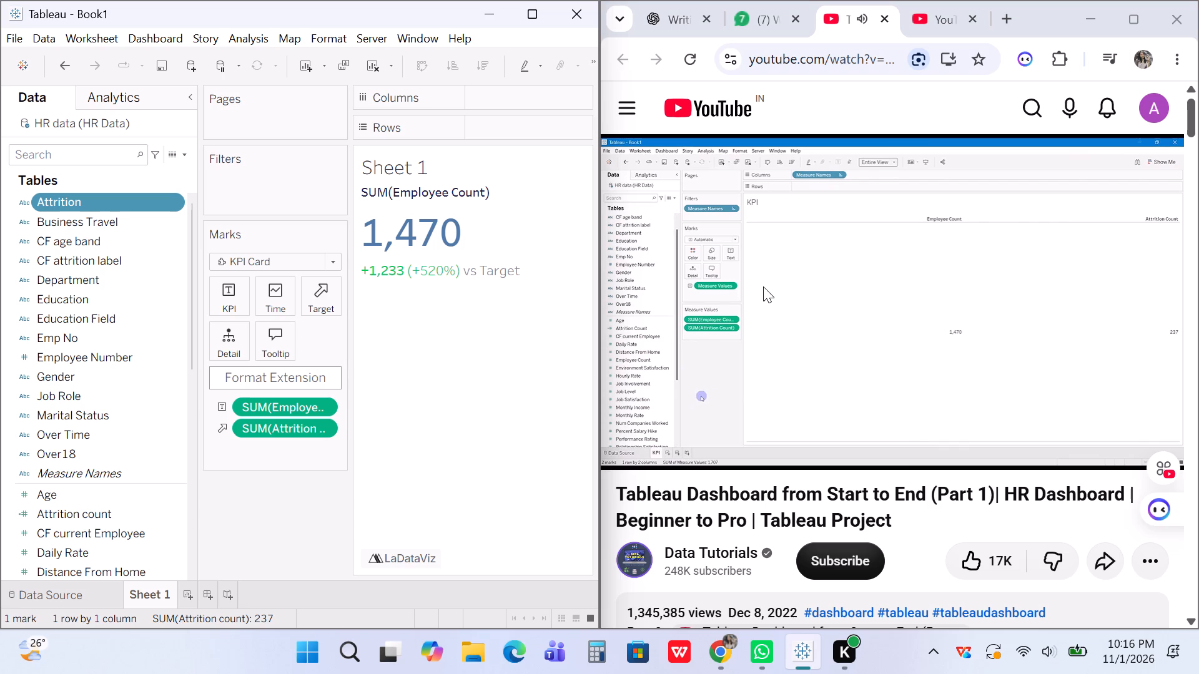
{"action": "key", "text": "Left"}
{"action": "left_click", "coordinate": [757, 270]}
{"action": "key", "text": "Left"}
{"action": "key", "text": "Left"}
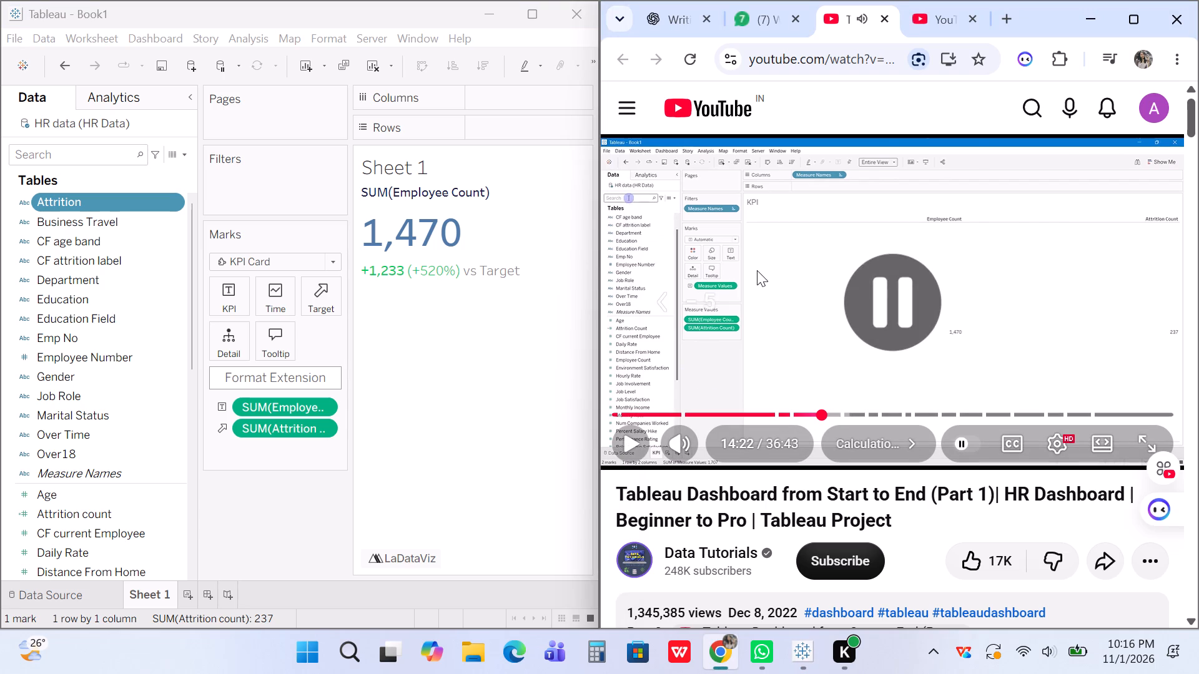
{"action": "key", "text": "Left"}
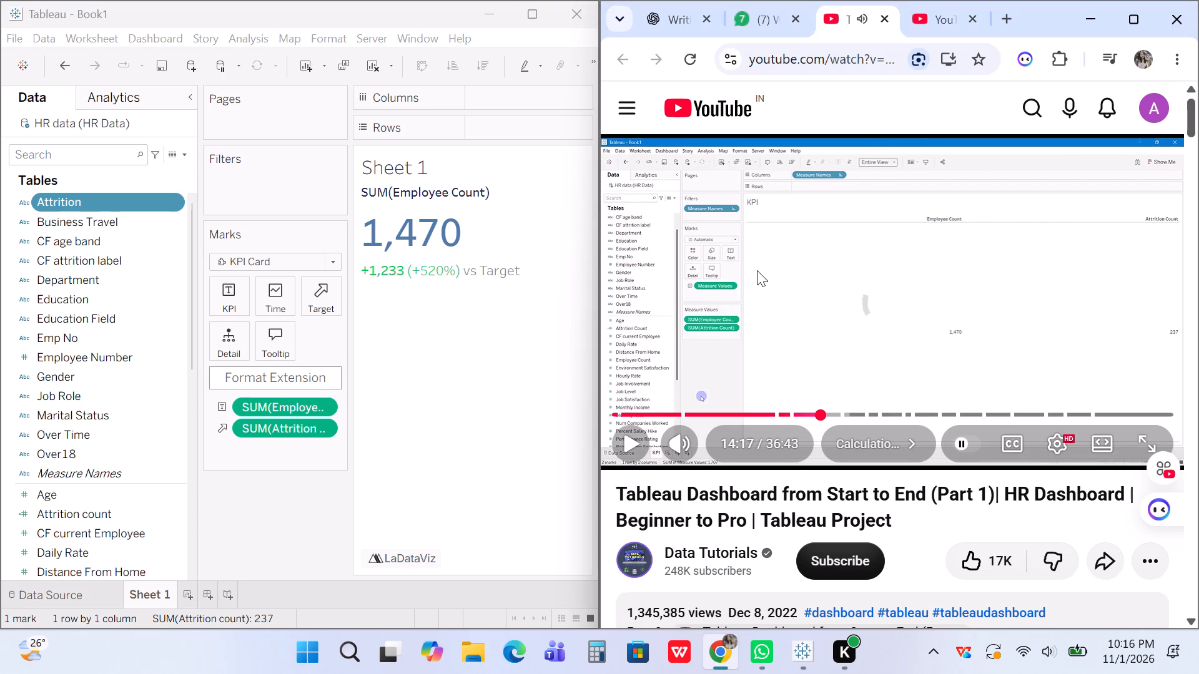
{"action": "key", "text": "Left"}
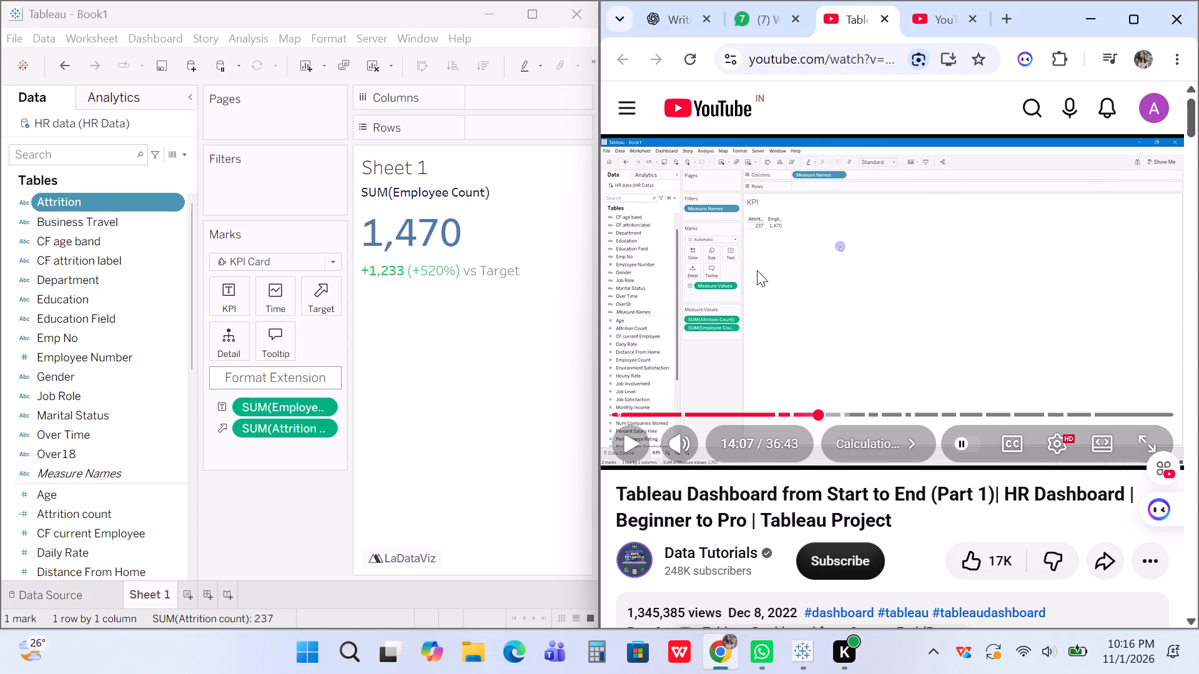
{"action": "key", "text": "Left"}
{"action": "key", "text": "Left"}
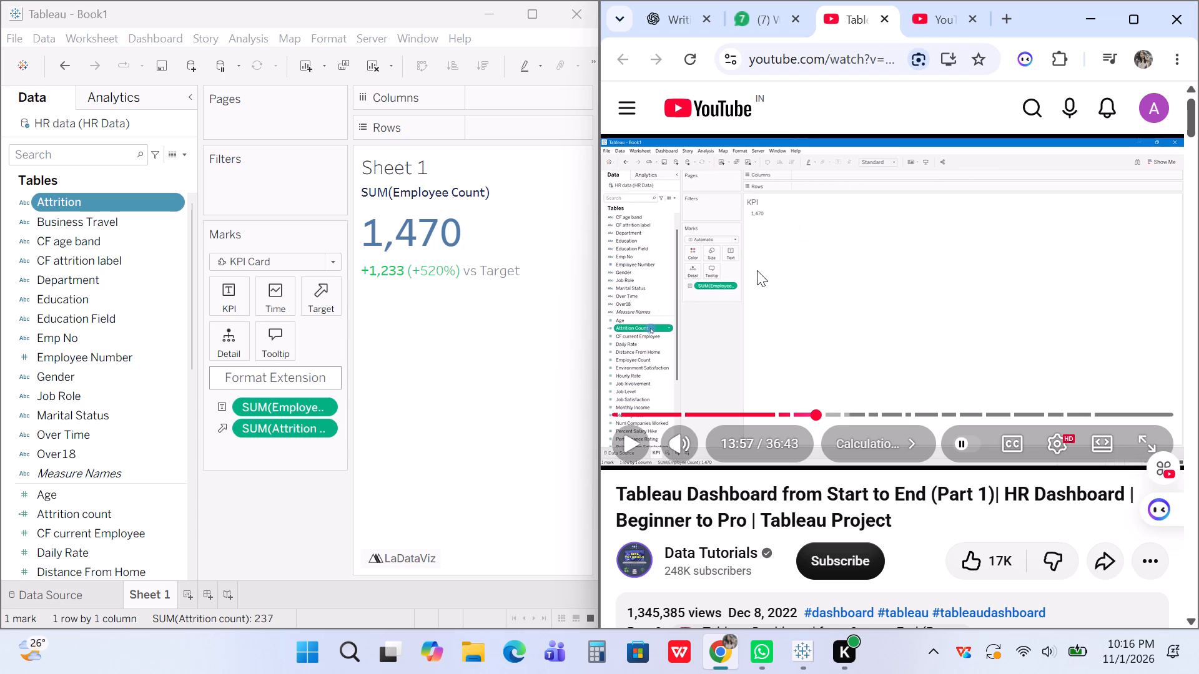
Check the available measures and replay the tutorial from 13:52 to see how both counts are laid out using Measure Values.
{"action": "scroll", "coordinate": [96, 397], "scroll_direction": "down", "scroll_amount": 1}
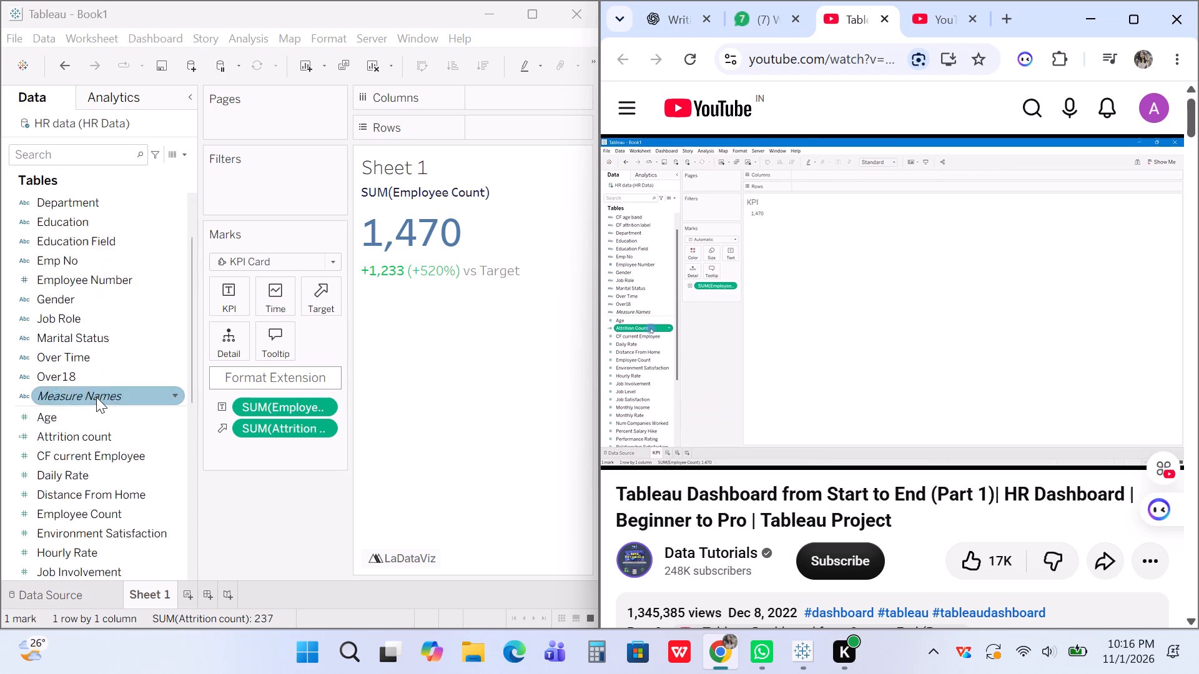
{"action": "scroll", "coordinate": [96, 397], "scroll_direction": "down", "scroll_amount": 1}
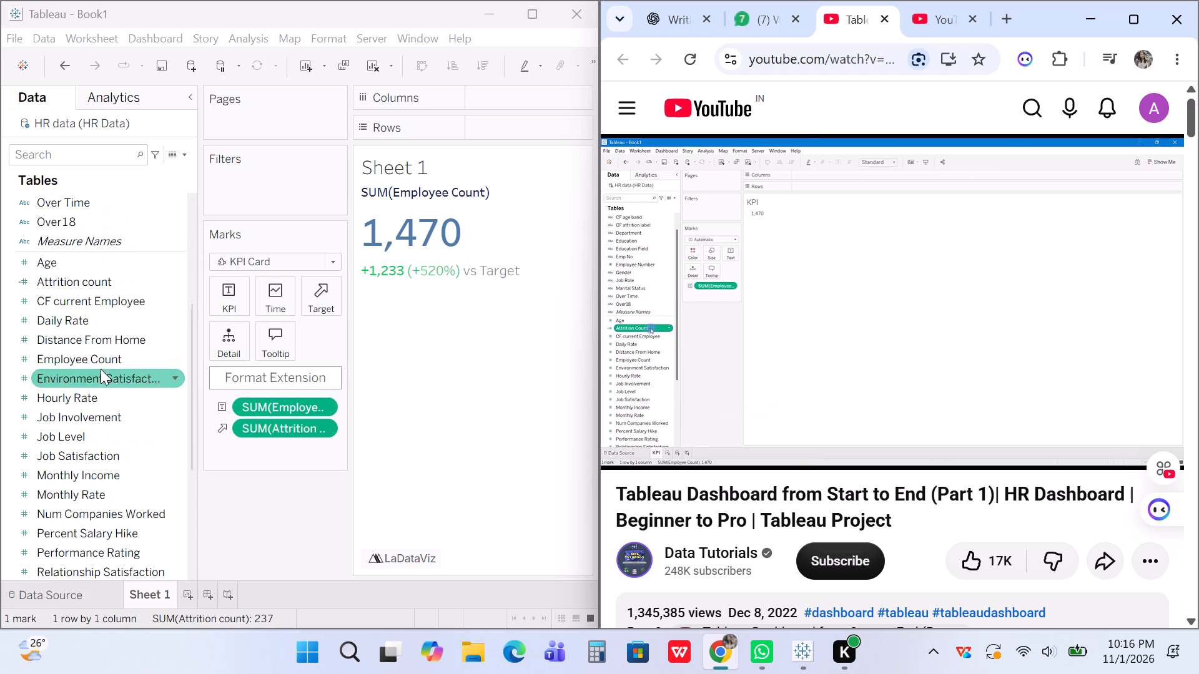
{"action": "scroll", "coordinate": [103, 482], "scroll_direction": "down", "scroll_amount": 1}
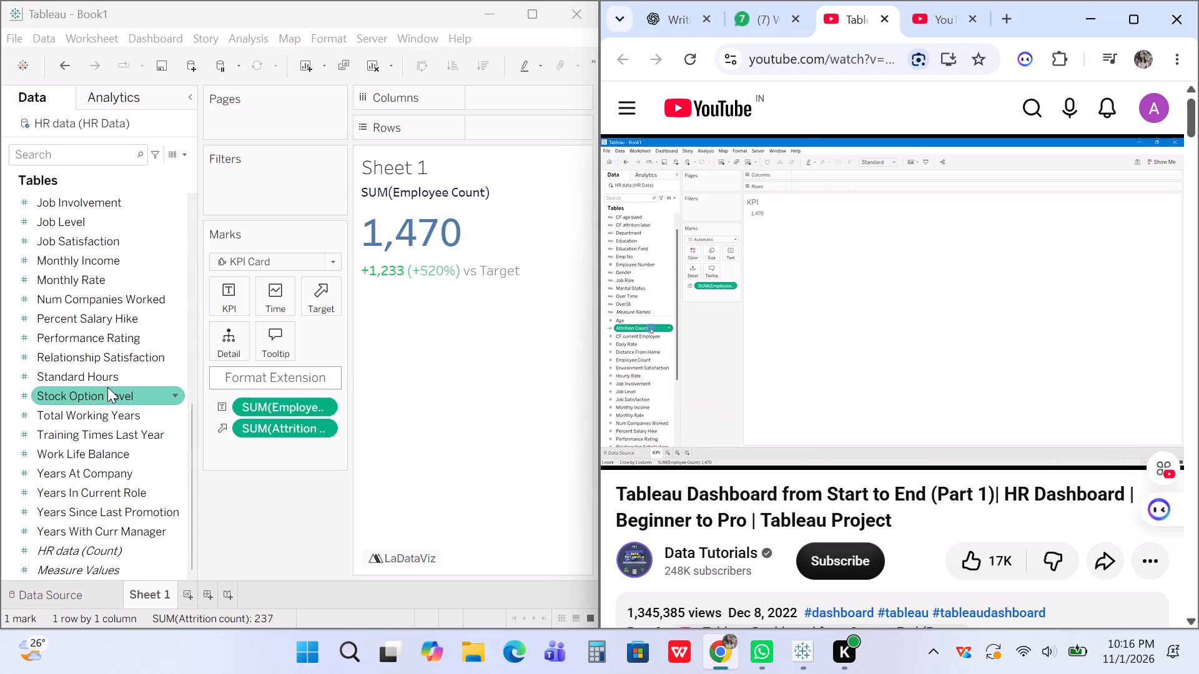
{"action": "scroll", "coordinate": [107, 386], "scroll_direction": "down", "scroll_amount": 2}
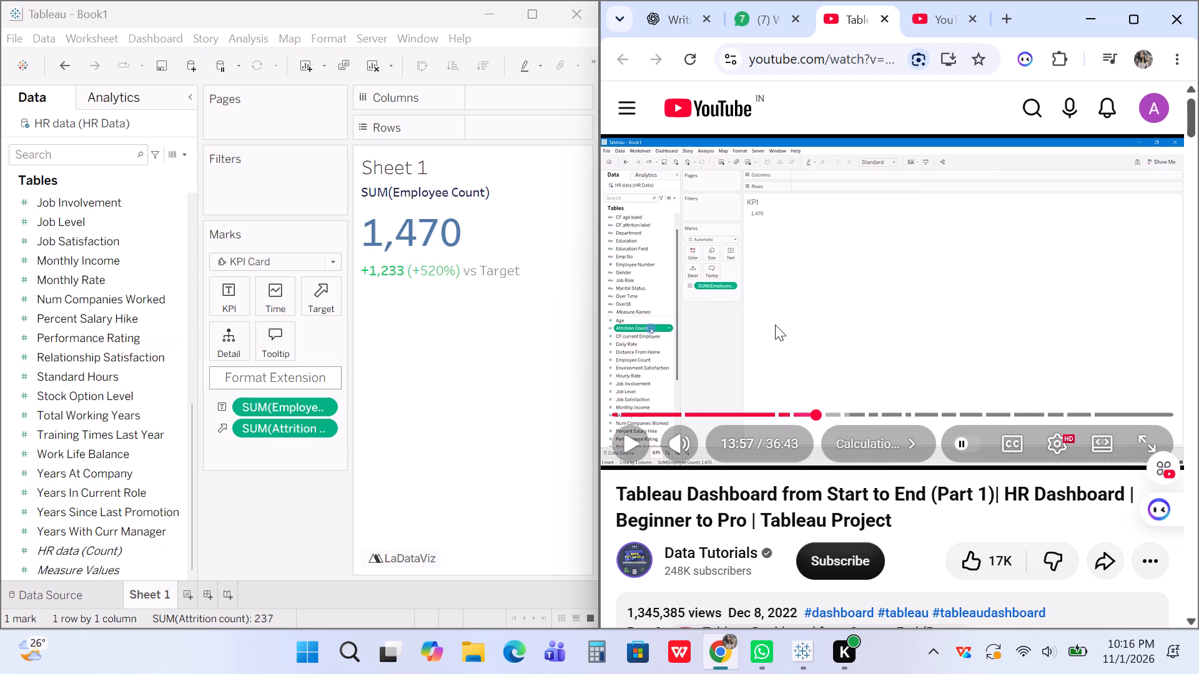
{"action": "key", "text": "Left"}
{"action": "key", "text": "space"}
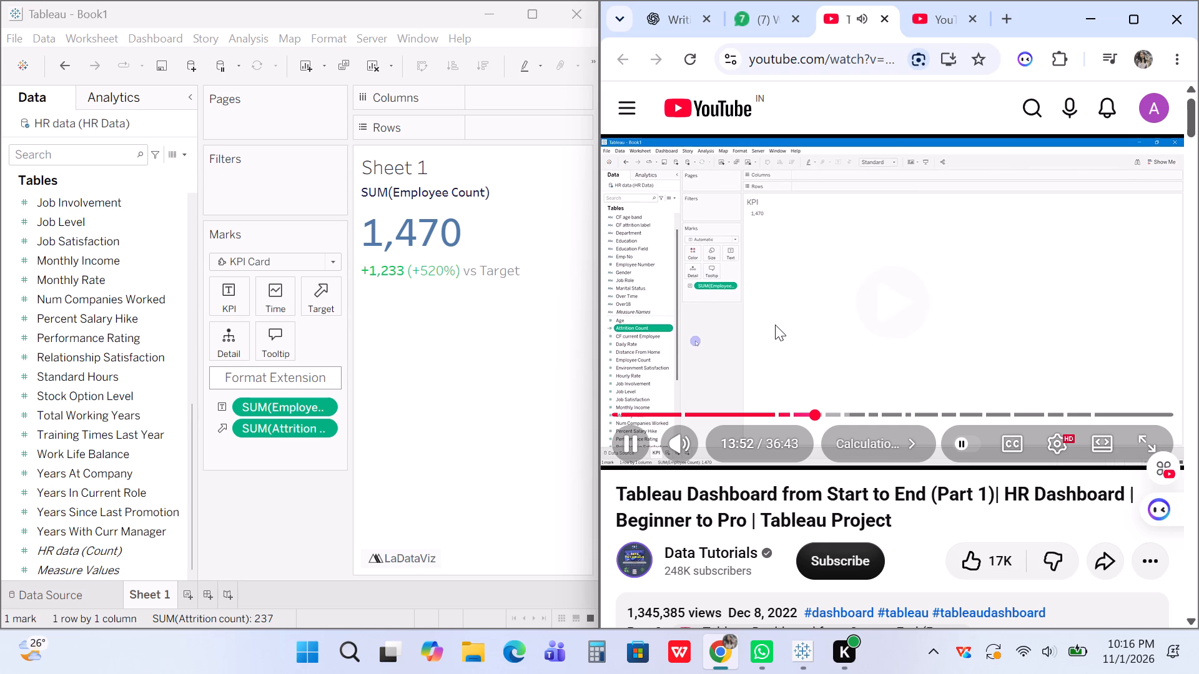
{"action": "key", "text": "space"}
{"action": "key", "text": "space"}
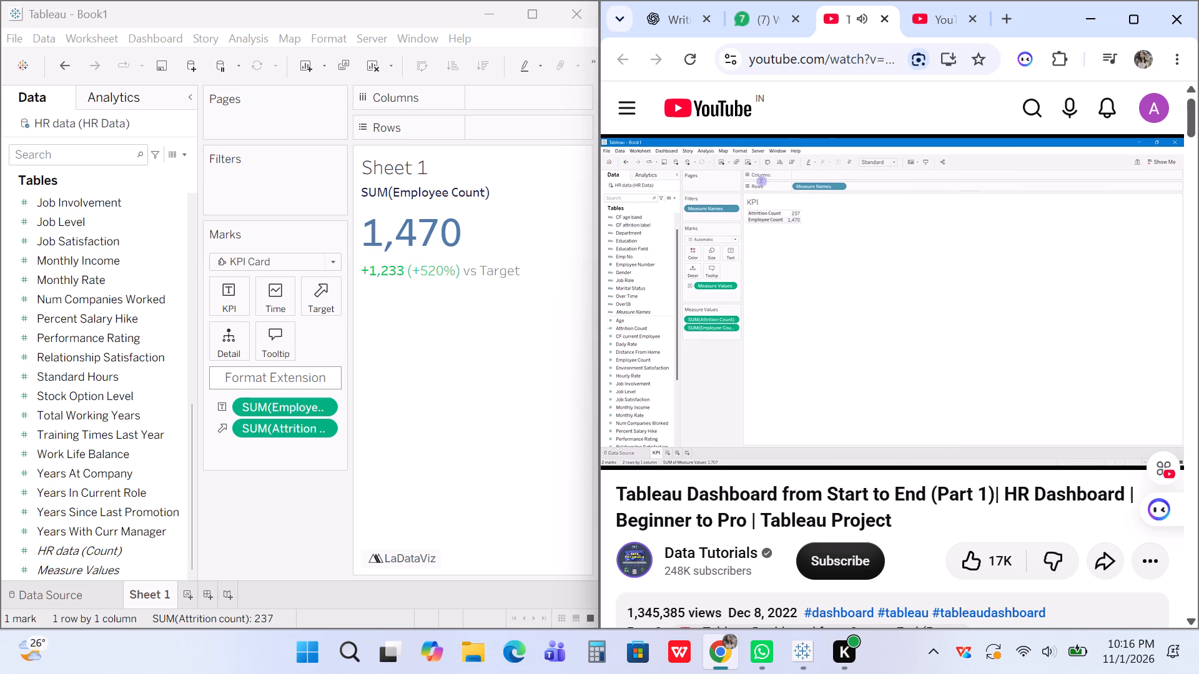
{"action": "left_click", "coordinate": [904, 237]}
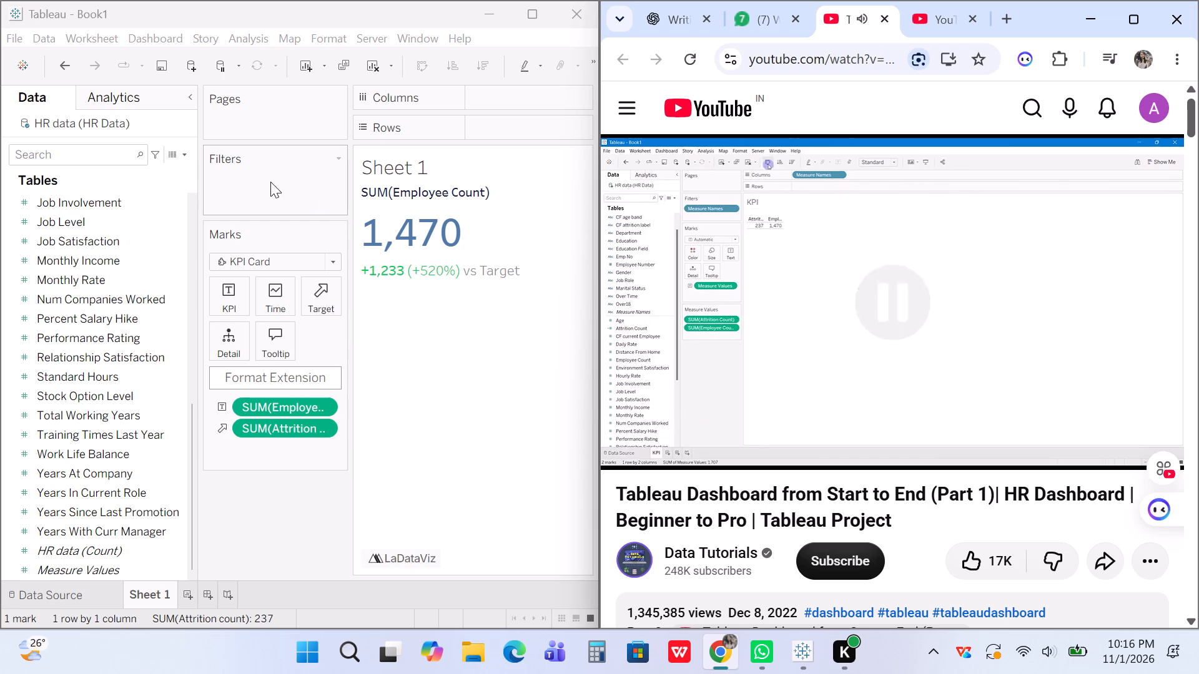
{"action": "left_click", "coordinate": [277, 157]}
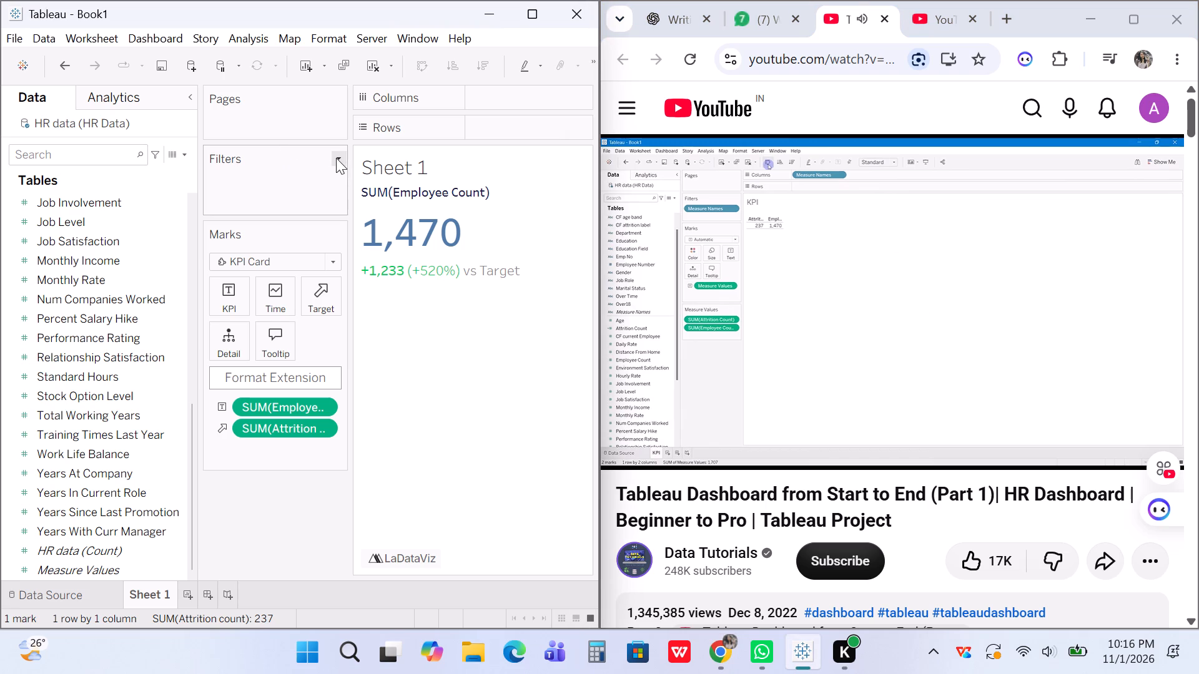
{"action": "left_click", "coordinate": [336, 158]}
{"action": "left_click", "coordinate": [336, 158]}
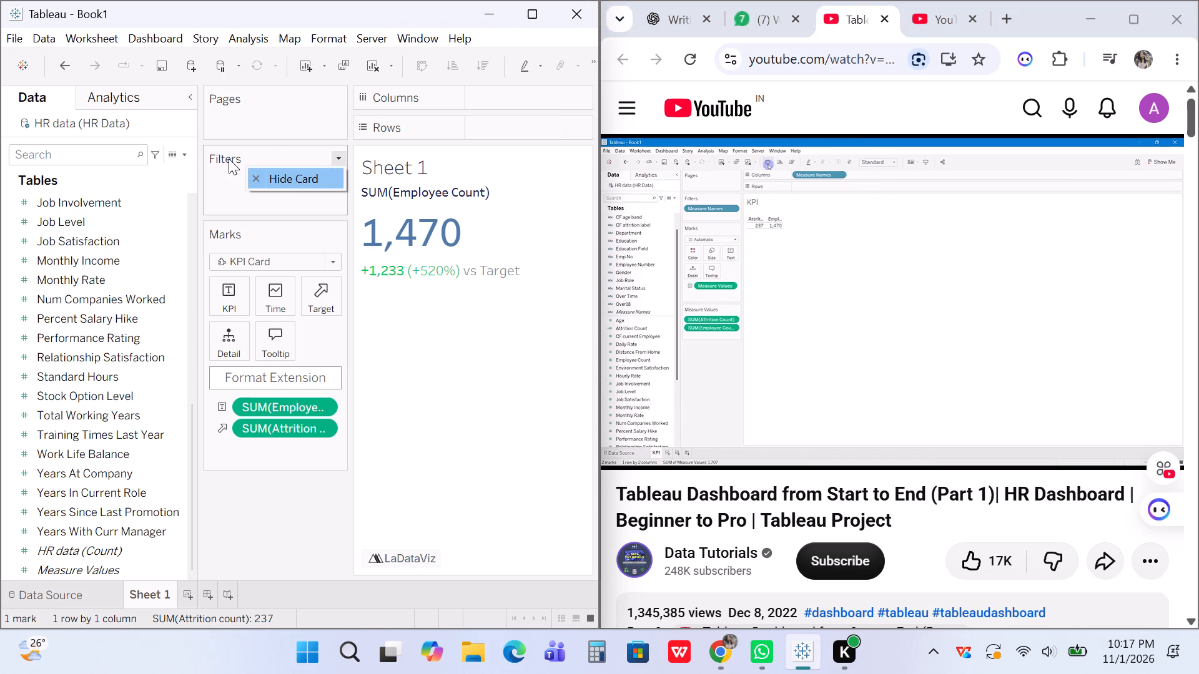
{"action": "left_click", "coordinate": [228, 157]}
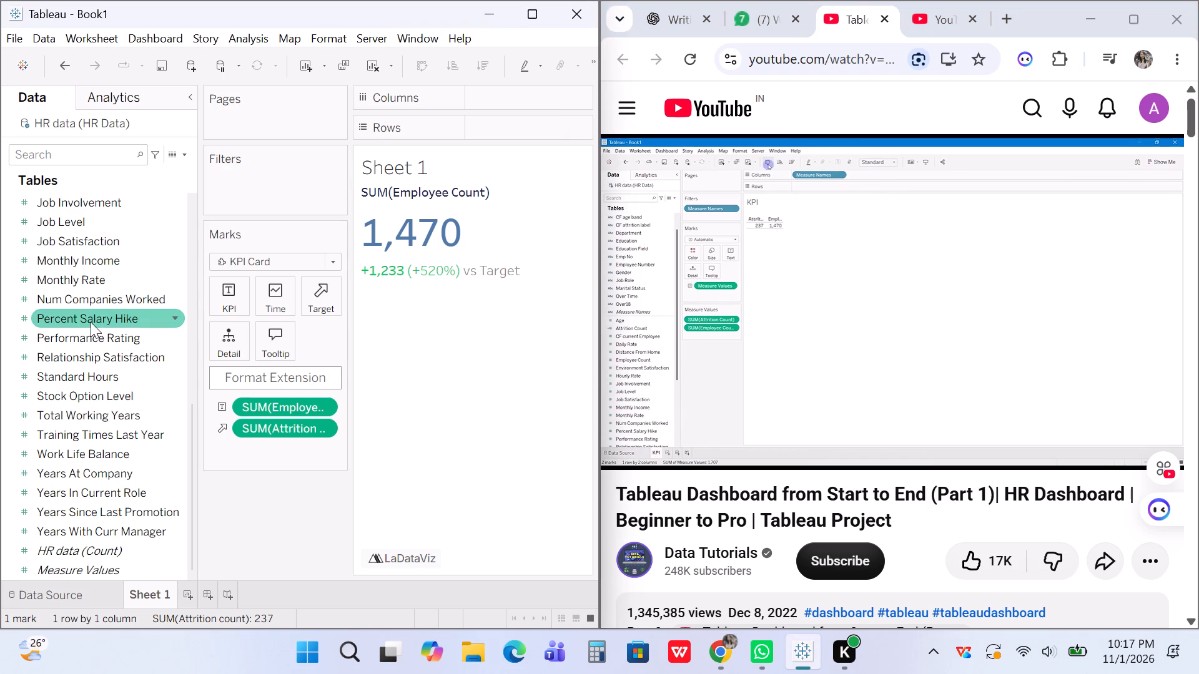
Add Measure Values from the data source's fields to the Marks card's KPI mark.
{"action": "scroll", "coordinate": [84, 472], "scroll_direction": "down", "scroll_amount": 2}
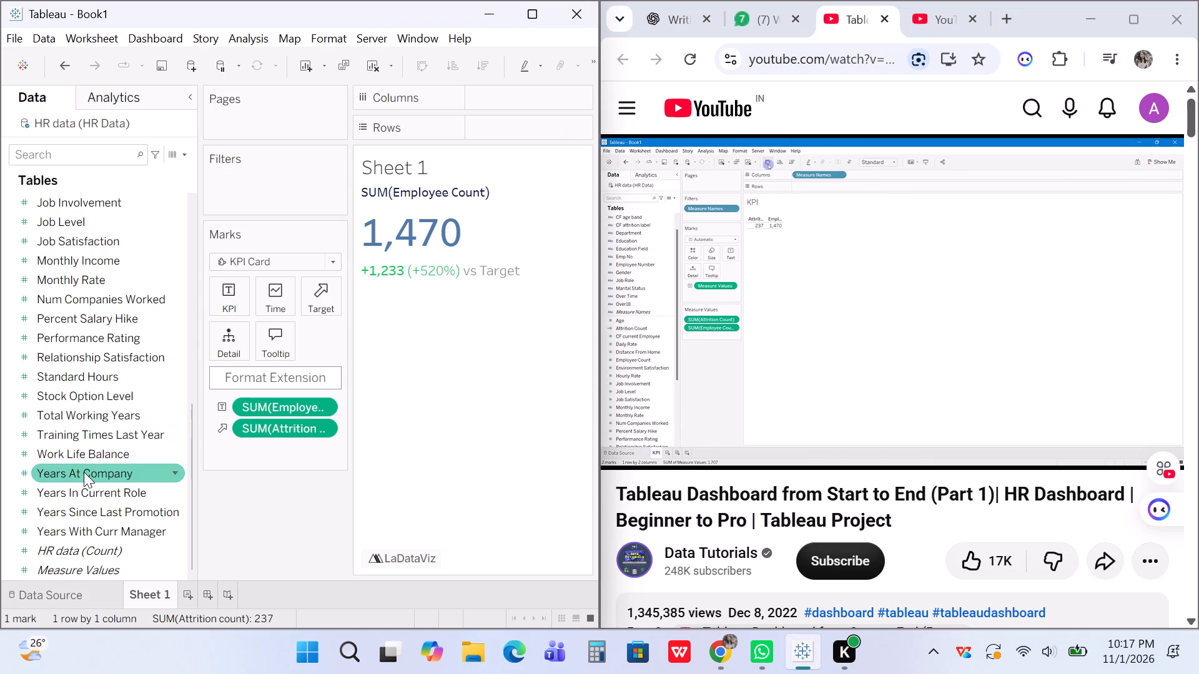
{"action": "scroll", "coordinate": [84, 472], "scroll_direction": "down", "scroll_amount": 1}
{"action": "left_click_drag", "start_coordinate": [92, 571], "coordinate": [117, 517]}
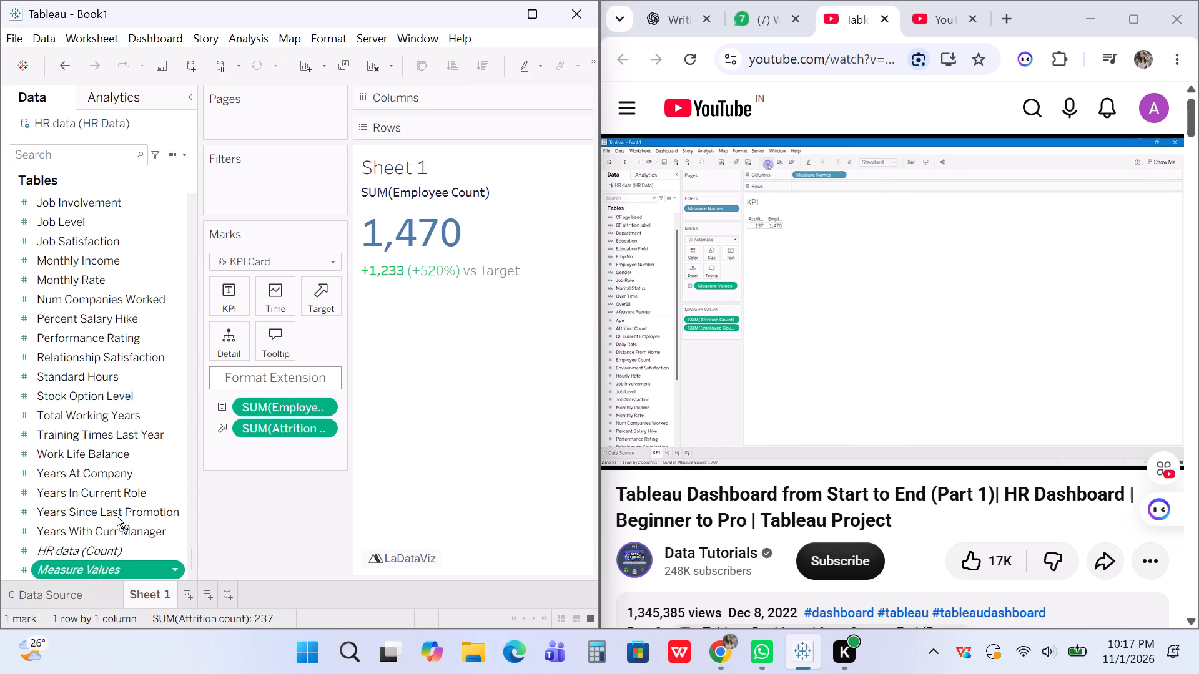
{"action": "left_click_drag", "start_coordinate": [117, 517], "coordinate": [237, 290]}
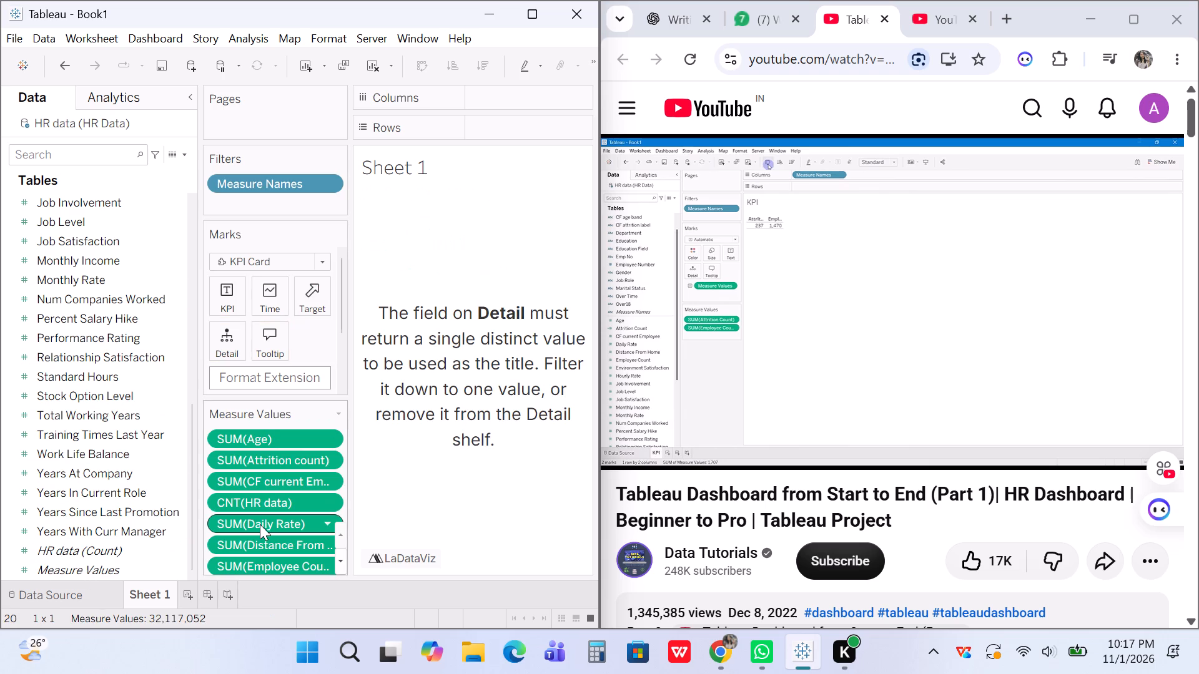
Remove the Stock Option Level, Standard Hours and Relationship Satisfaction measures from the Measure Values card.
{"action": "scroll", "coordinate": [260, 524], "scroll_direction": "down", "scroll_amount": 10}
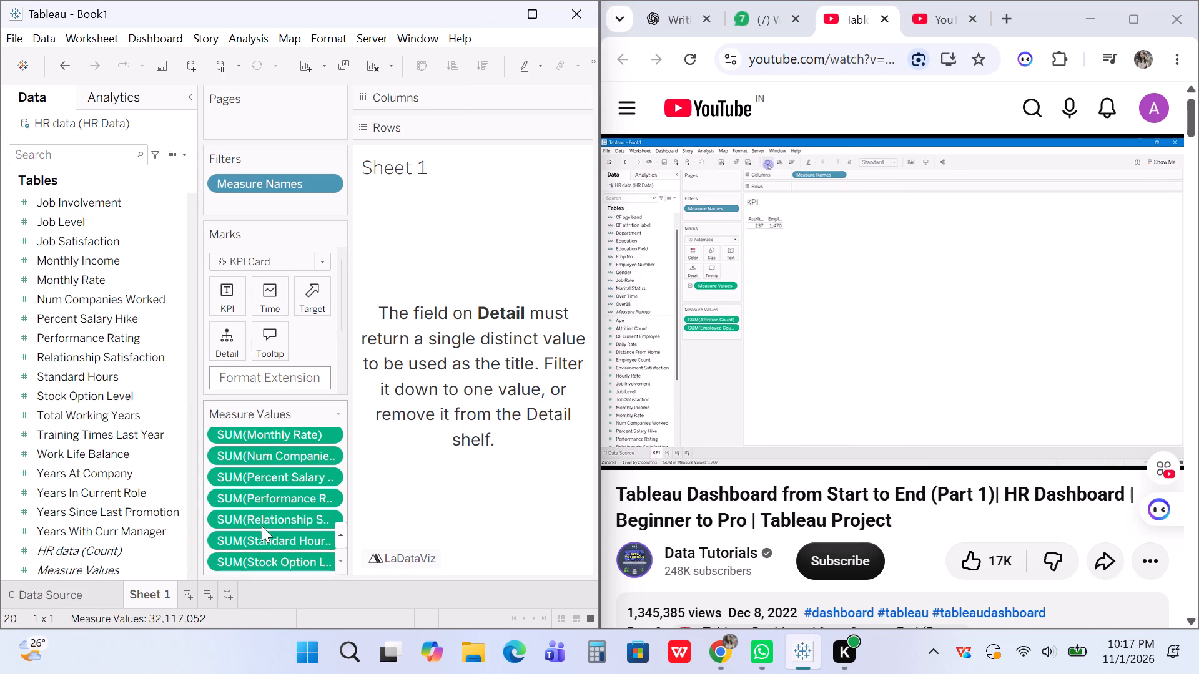
{"action": "left_click", "coordinate": [326, 562]}
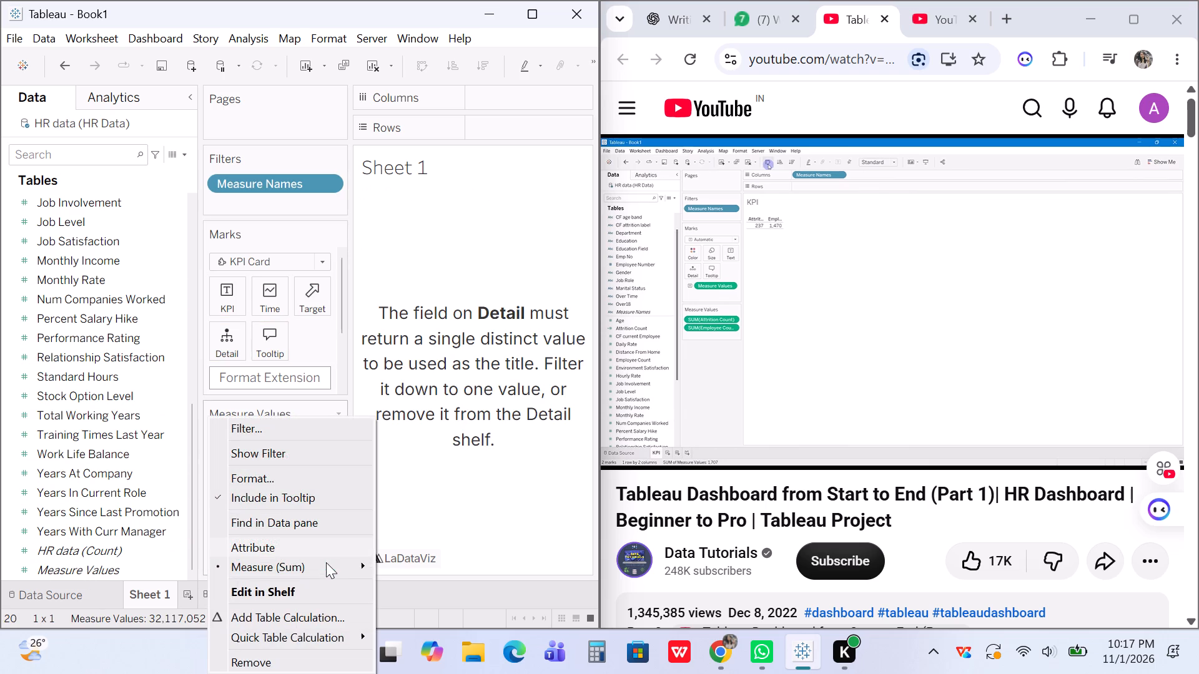
{"action": "scroll", "coordinate": [315, 588], "scroll_direction": "down", "scroll_amount": 1}
{"action": "left_click", "coordinate": [299, 658]}
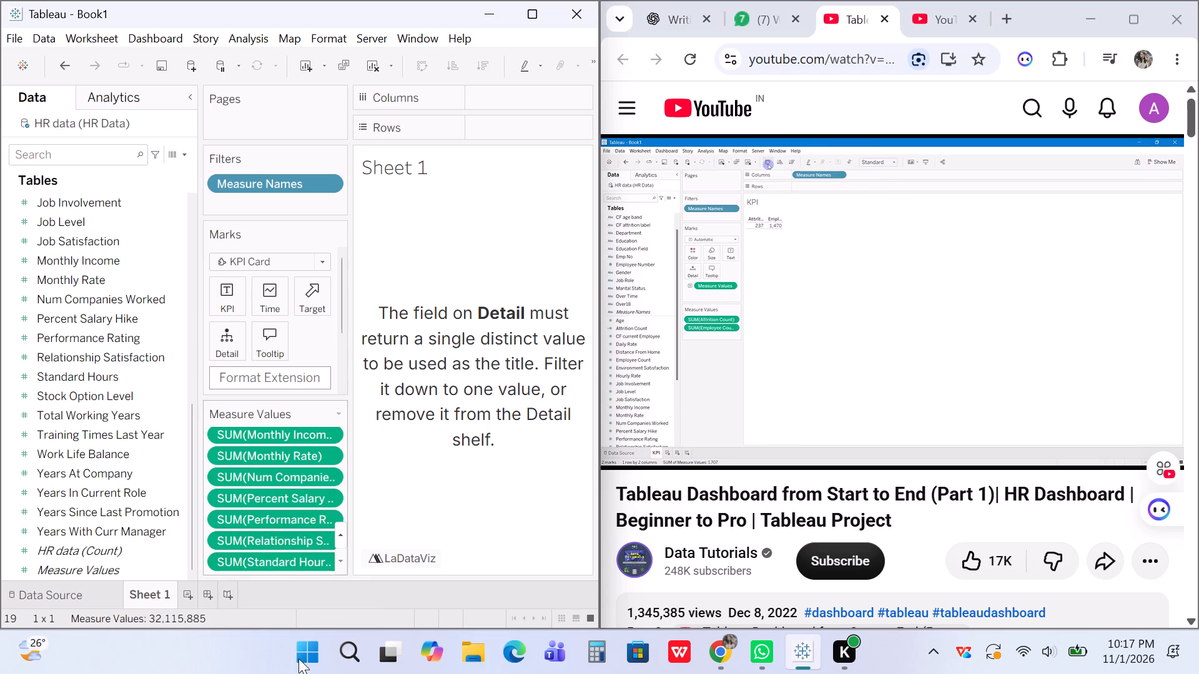
{"action": "left_click", "coordinate": [329, 559]}
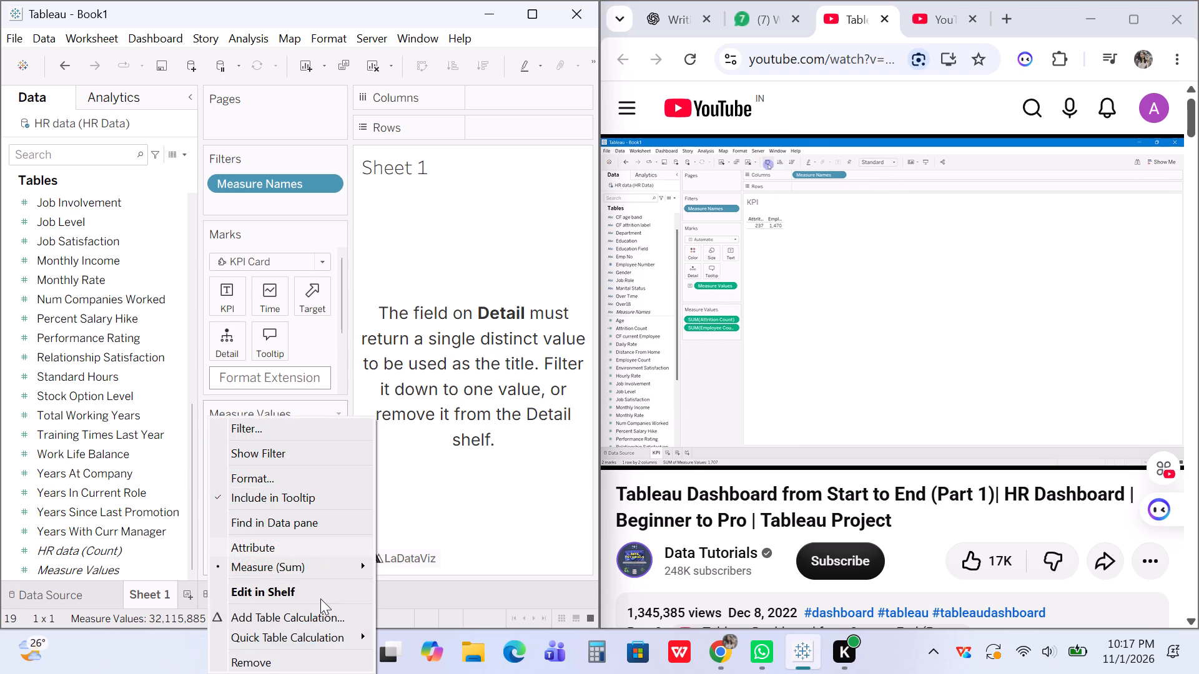
{"action": "left_click", "coordinate": [292, 656]}
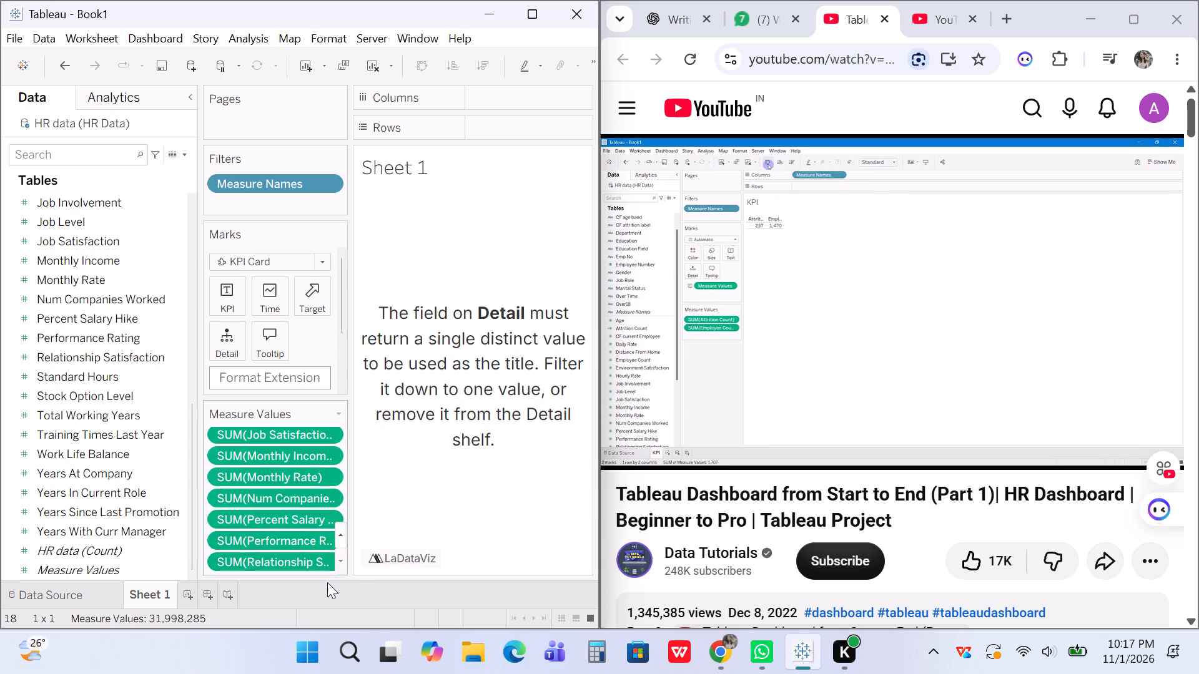
{"action": "left_click", "coordinate": [329, 564]}
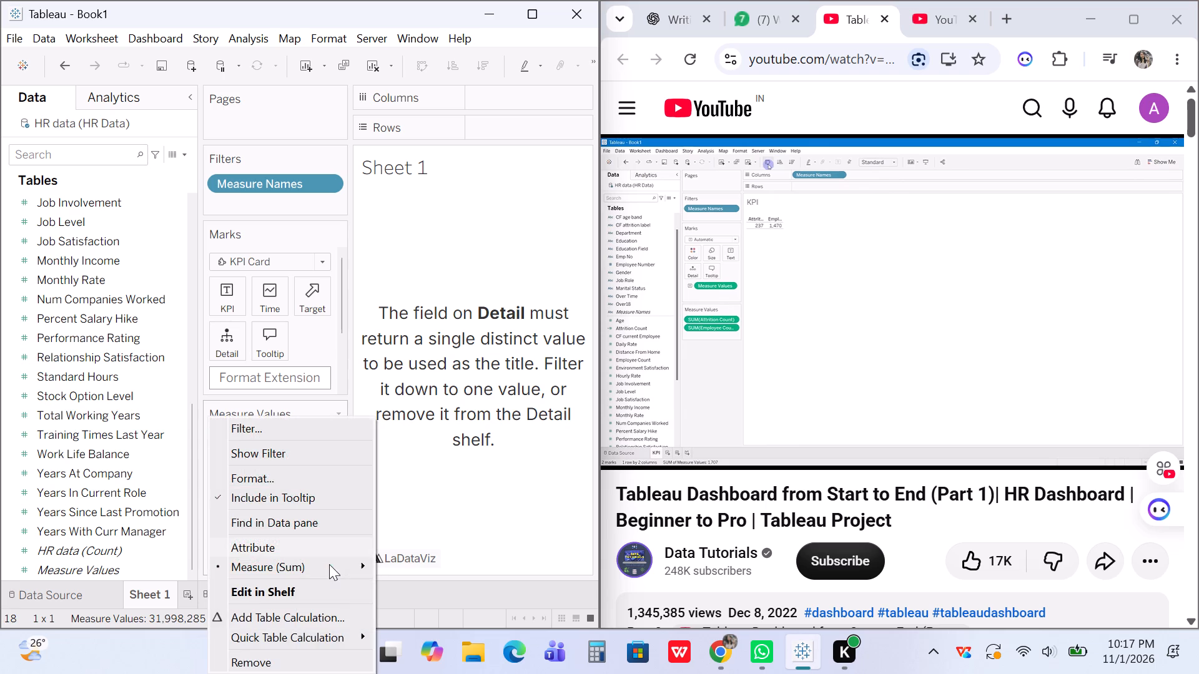
{"action": "left_click", "coordinate": [300, 660]}
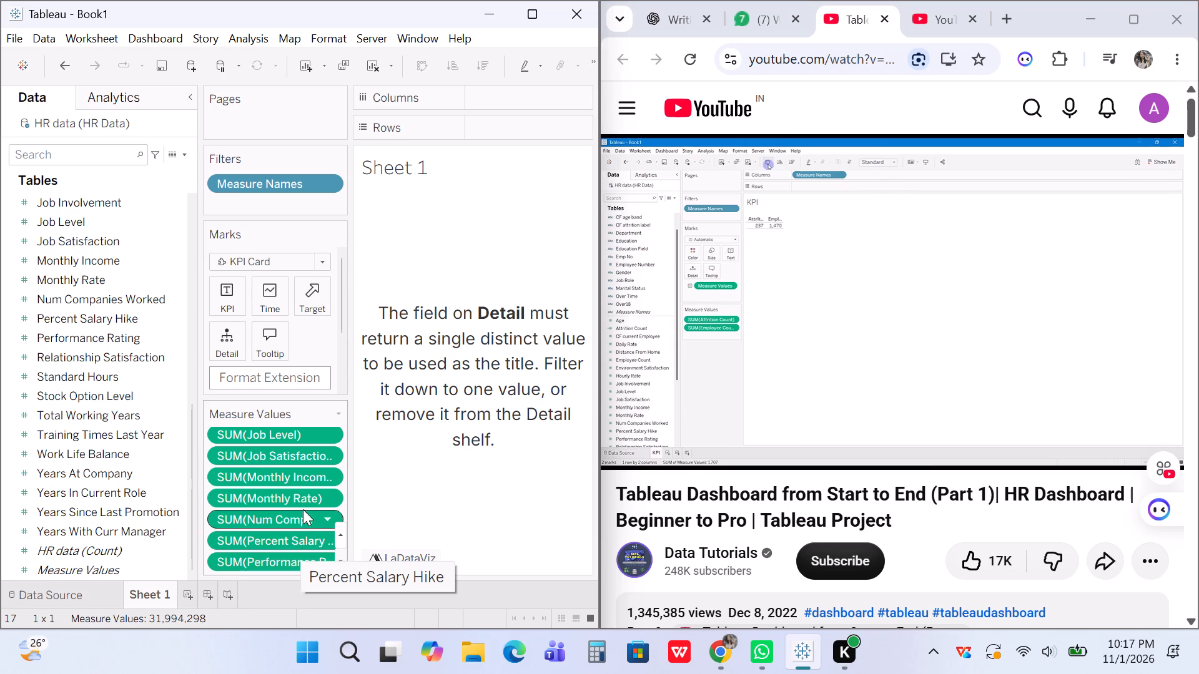
Remove CF current Employee, the HR data count, Distance From Home and Daily Rate from the Measure Values card.
{"action": "scroll", "coordinate": [300, 505], "scroll_direction": "up", "scroll_amount": 8}
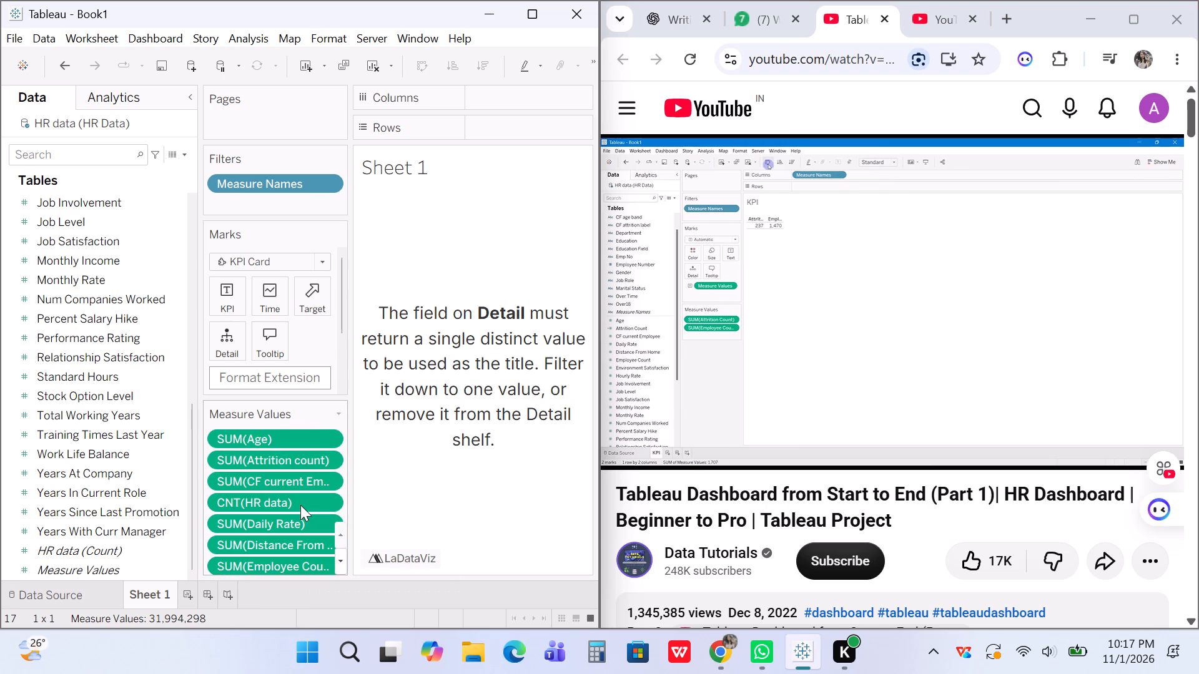
{"action": "scroll", "coordinate": [300, 505], "scroll_direction": "up", "scroll_amount": 2}
{"action": "left_click", "coordinate": [330, 477]}
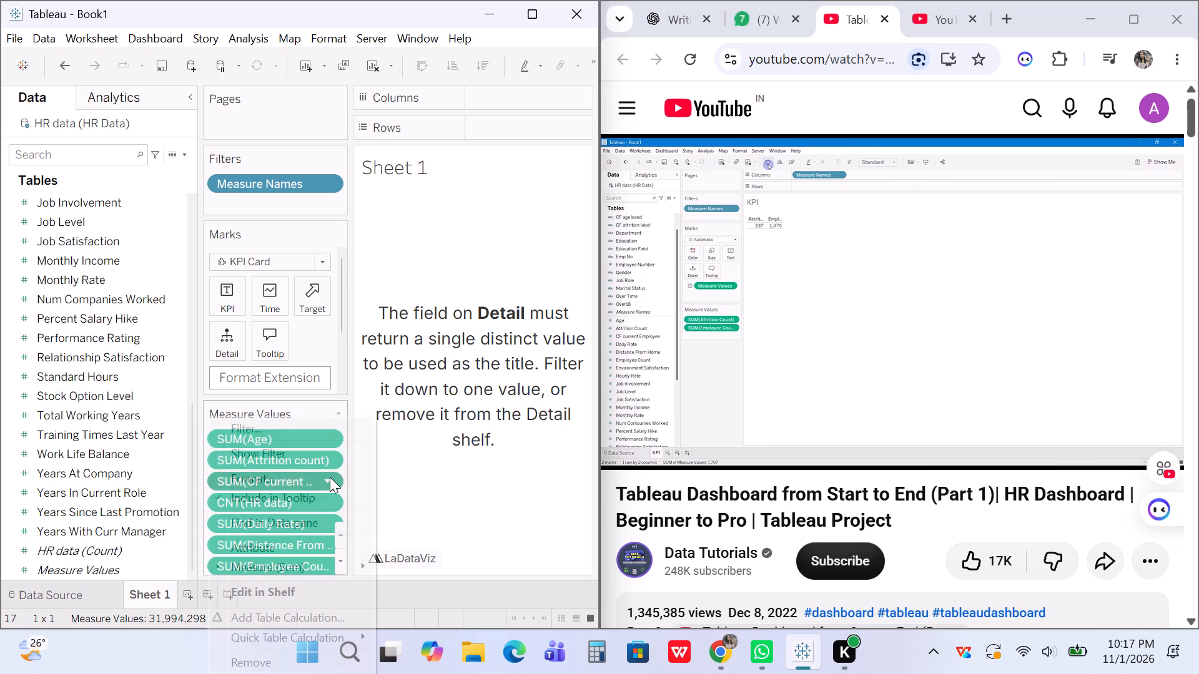
{"action": "left_click", "coordinate": [284, 662]}
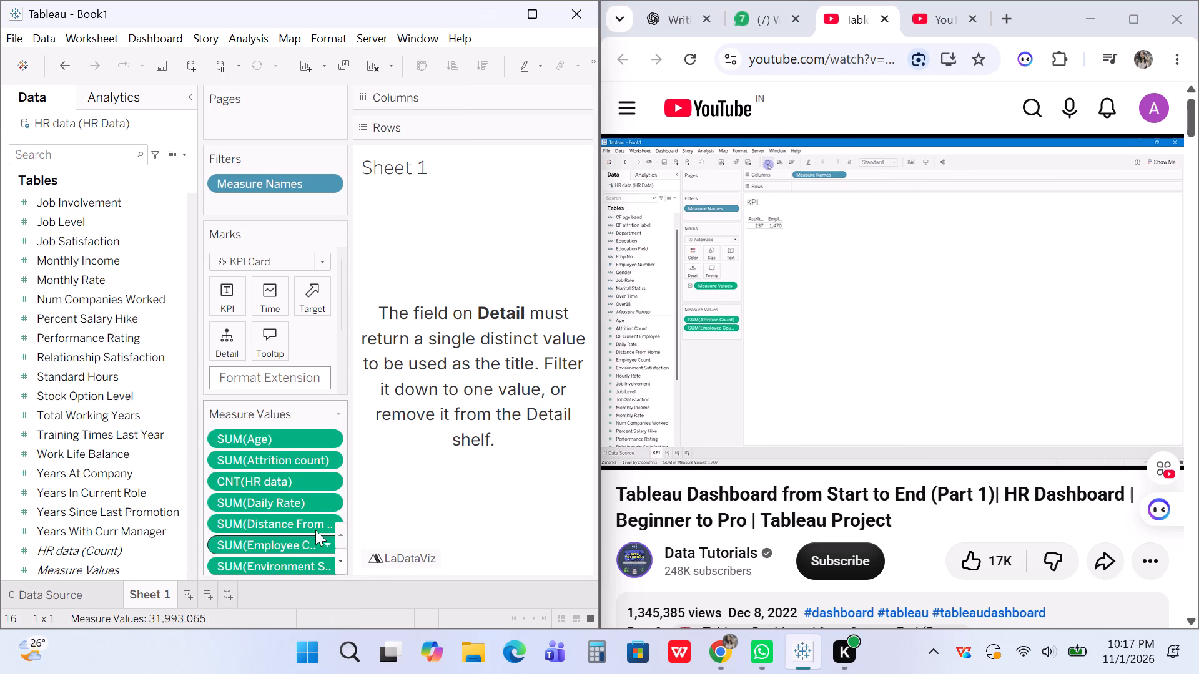
{"action": "left_click", "coordinate": [327, 483]}
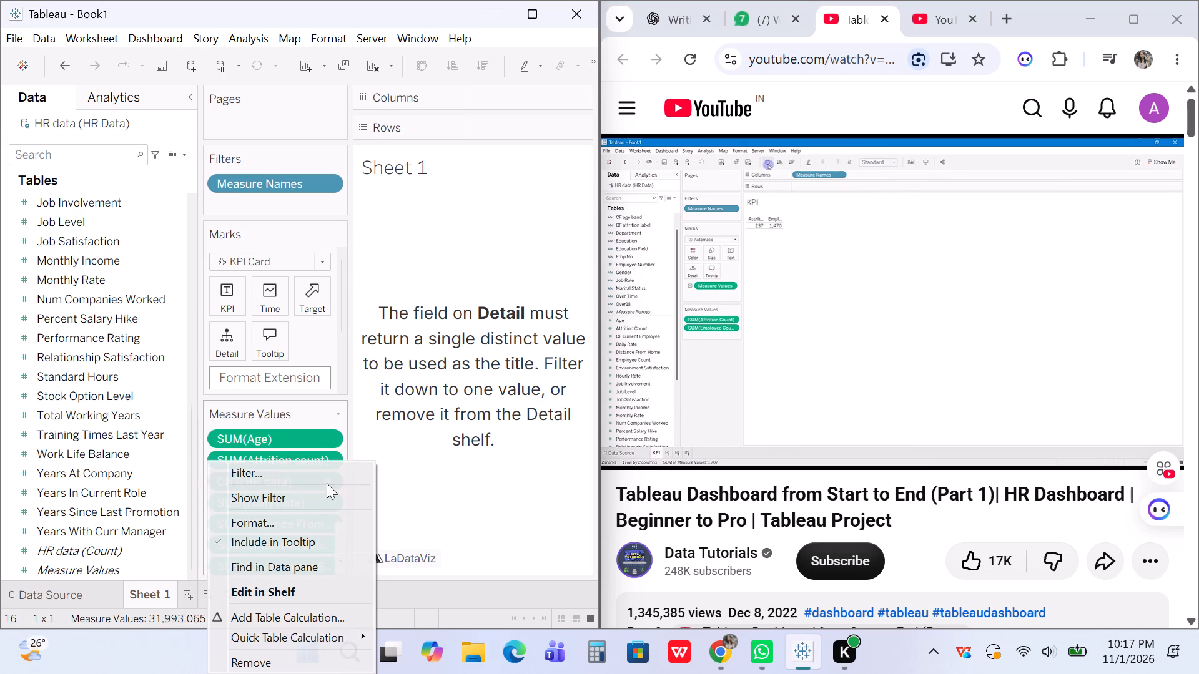
{"action": "left_click", "coordinate": [305, 655]}
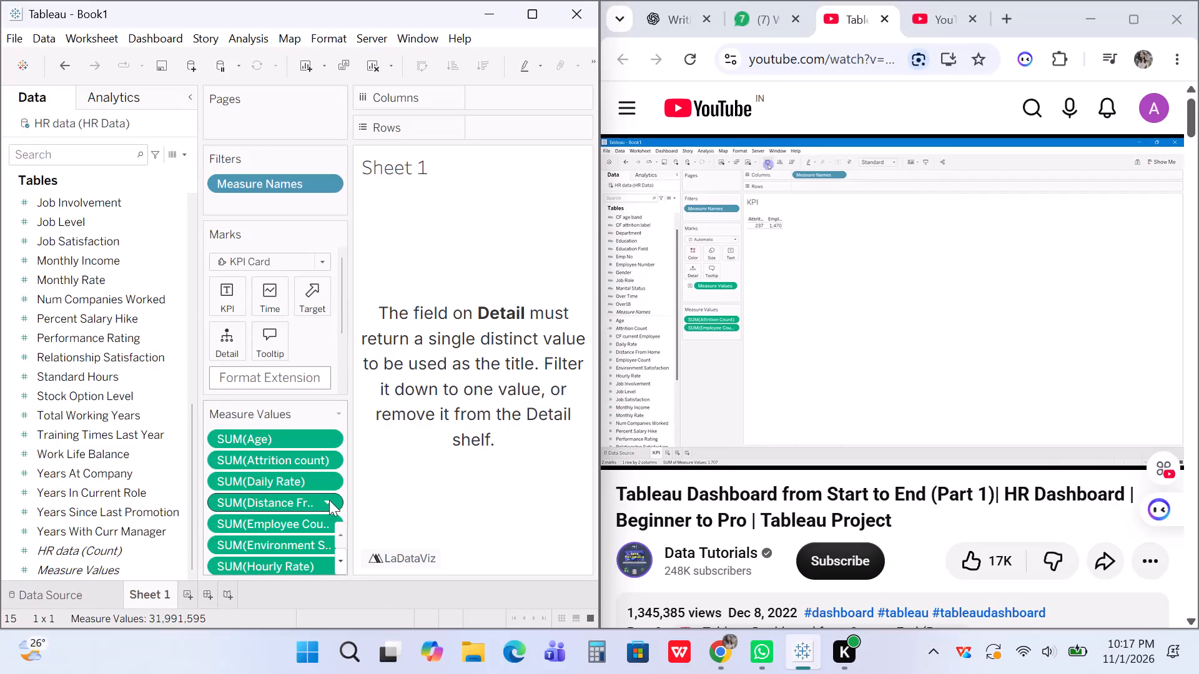
{"action": "left_click", "coordinate": [330, 500]}
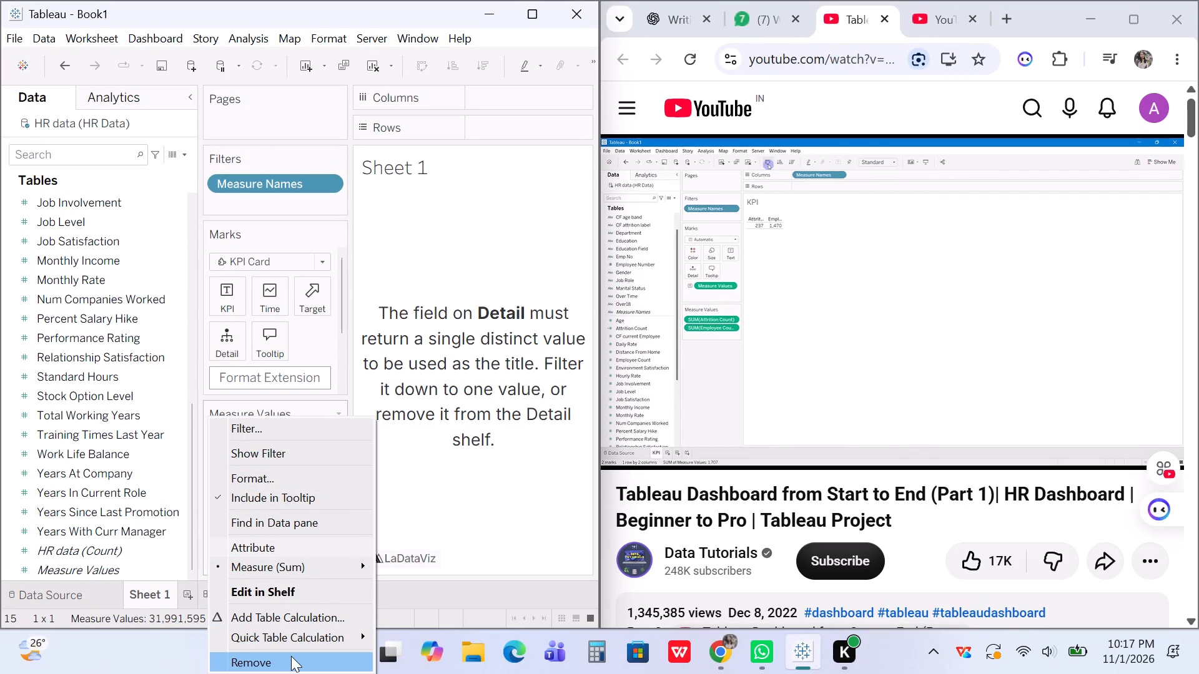
{"action": "left_click", "coordinate": [288, 669]}
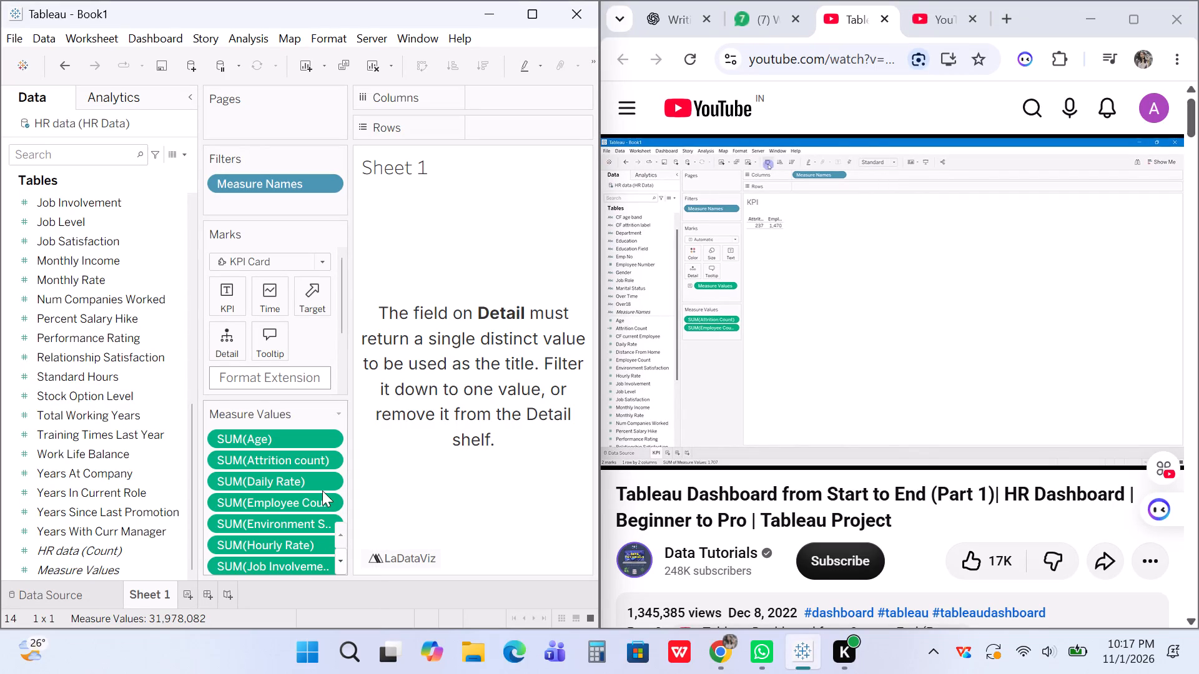
{"action": "left_click", "coordinate": [325, 480]}
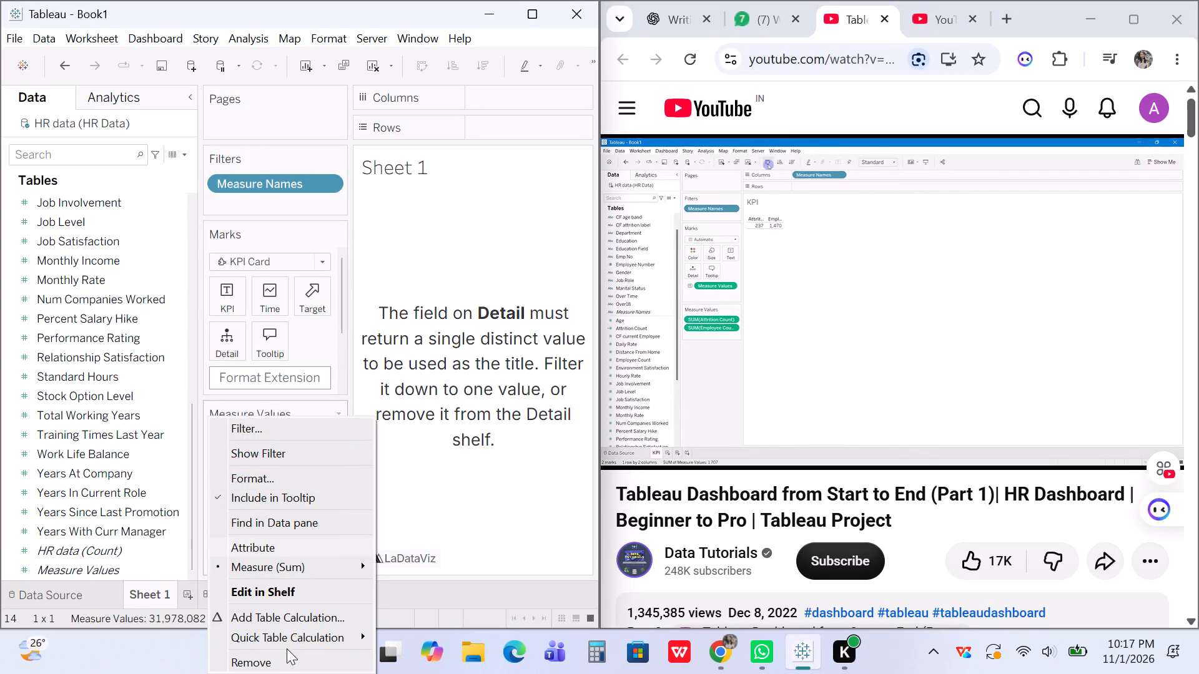
{"action": "left_click", "coordinate": [287, 648]}
{"action": "left_click", "coordinate": [287, 653]}
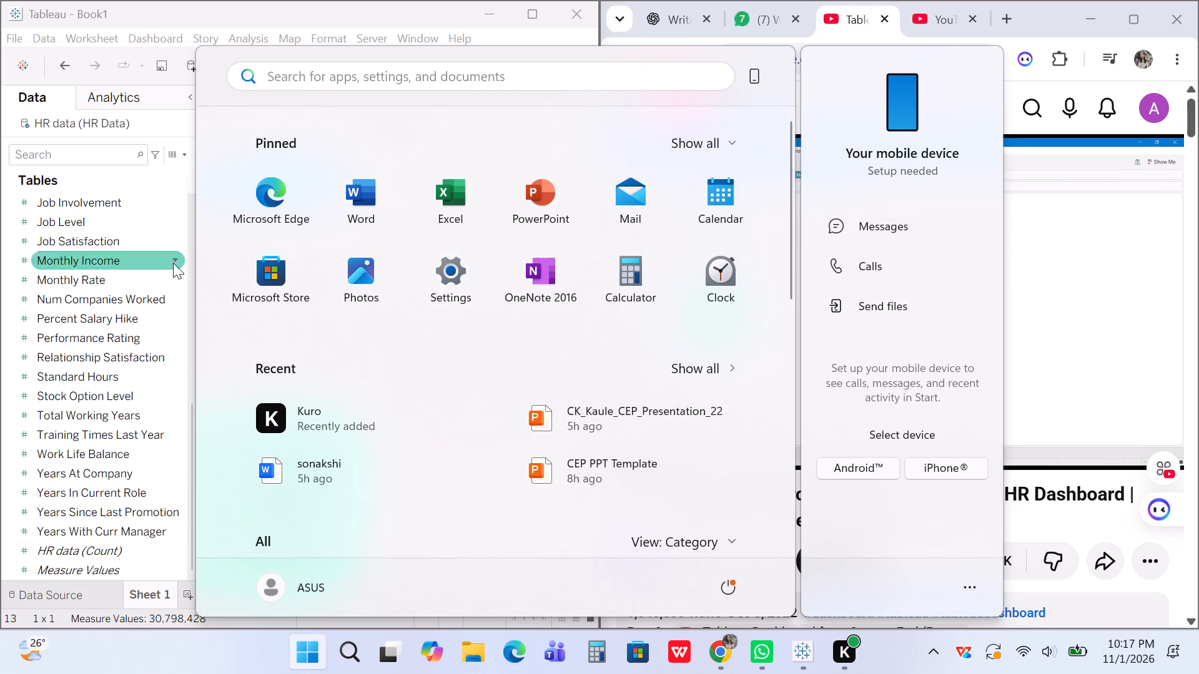
{"action": "left_click", "coordinate": [165, 240]}
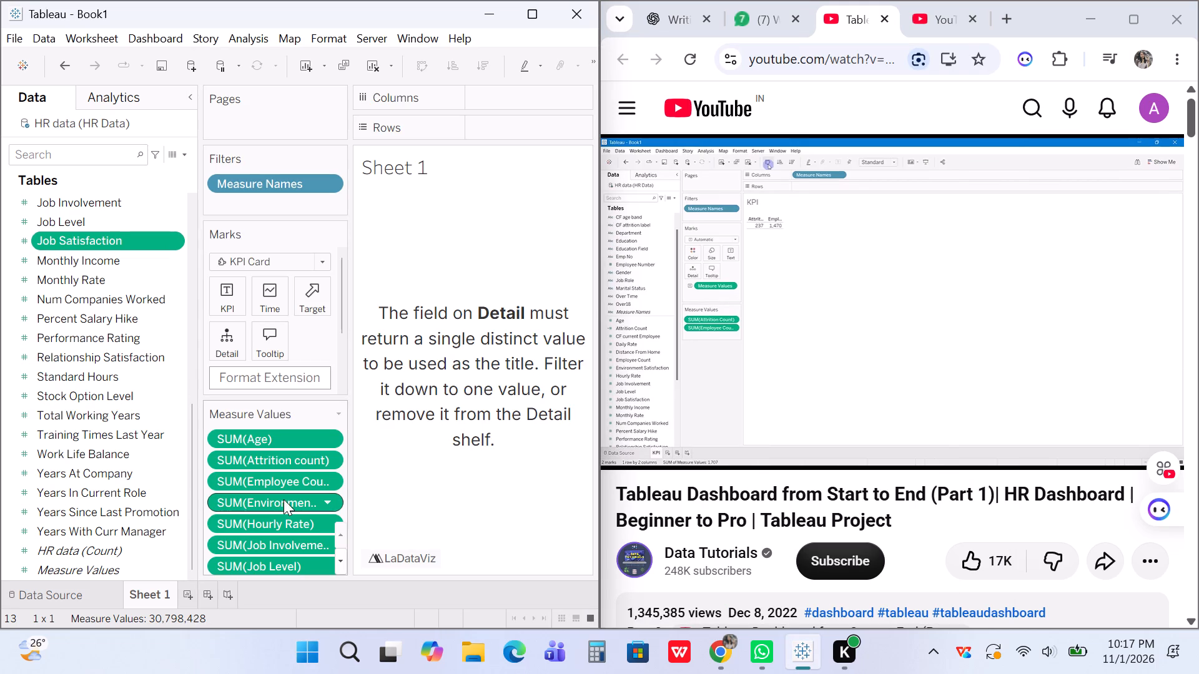
Remove Performance Rating, Percent Salary Hike, Num Companies Worked and Monthly Rate from the Measure Values card.
{"action": "scroll", "coordinate": [310, 503], "scroll_direction": "down", "scroll_amount": 6}
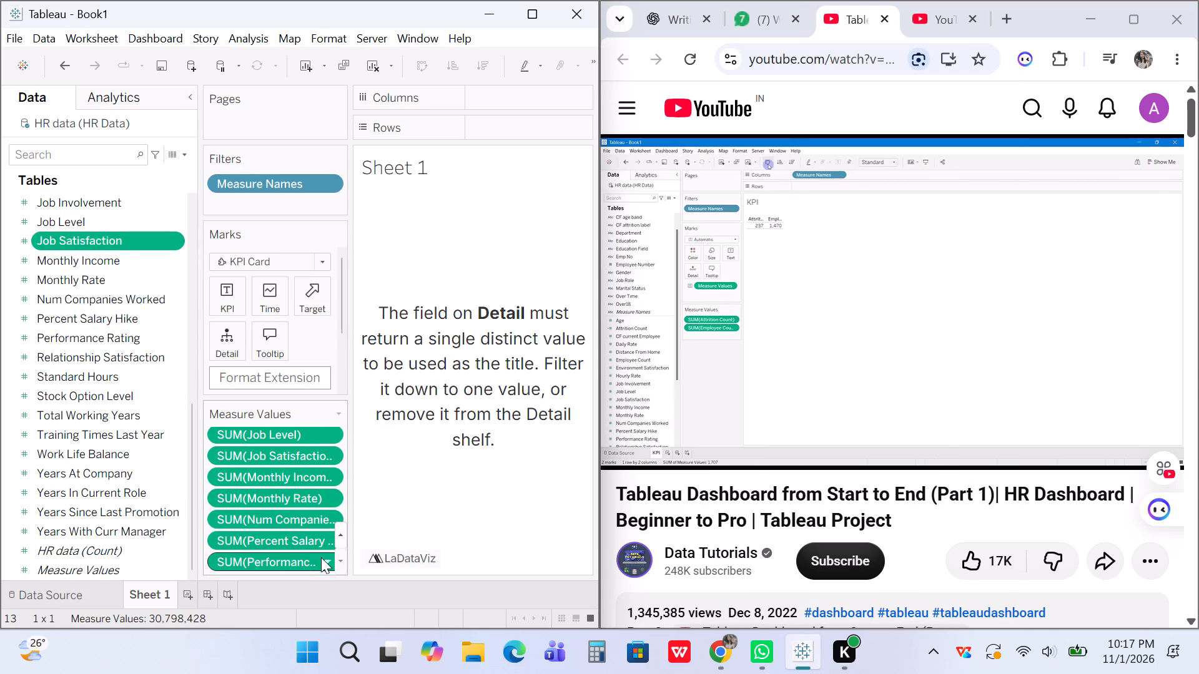
{"action": "left_click", "coordinate": [328, 560]}
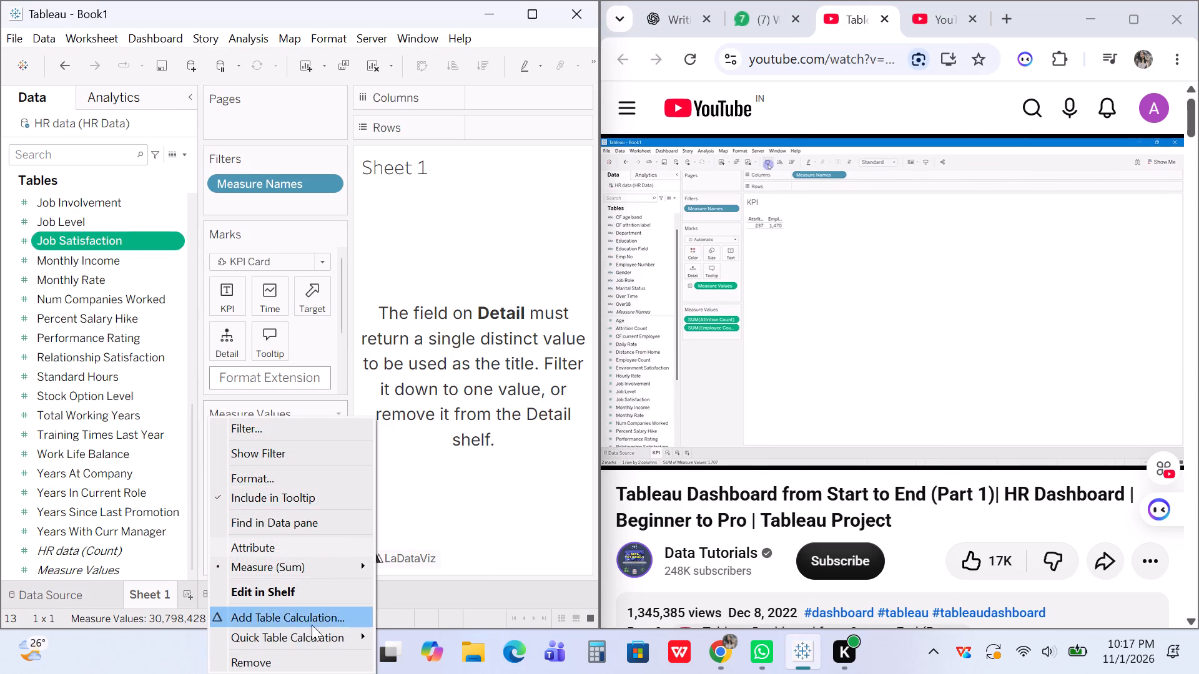
{"action": "left_click", "coordinate": [284, 660]}
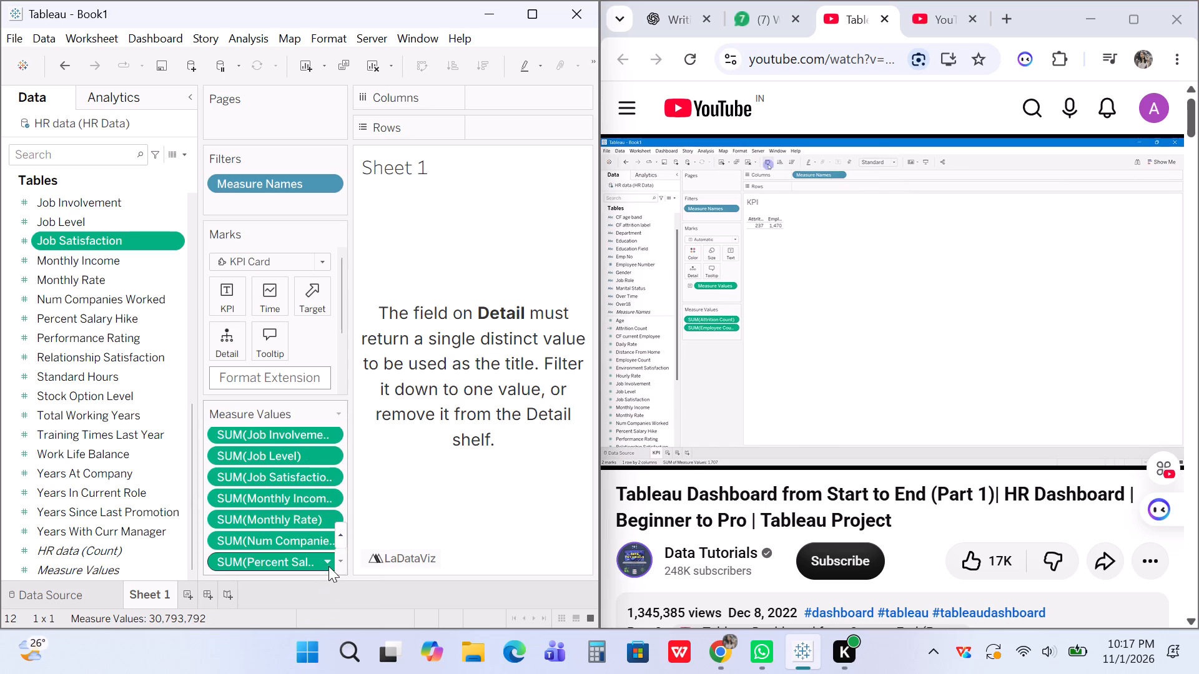
{"action": "left_click", "coordinate": [329, 561]}
{"action": "left_click", "coordinate": [294, 657]}
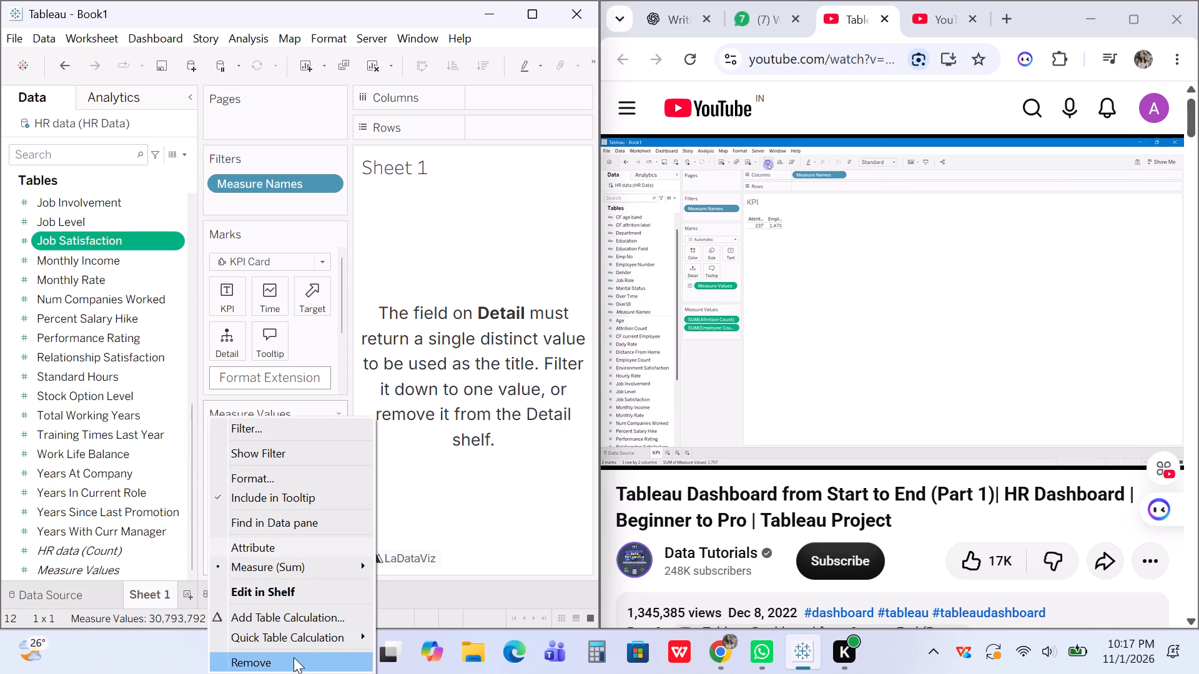
{"action": "left_click", "coordinate": [329, 558]}
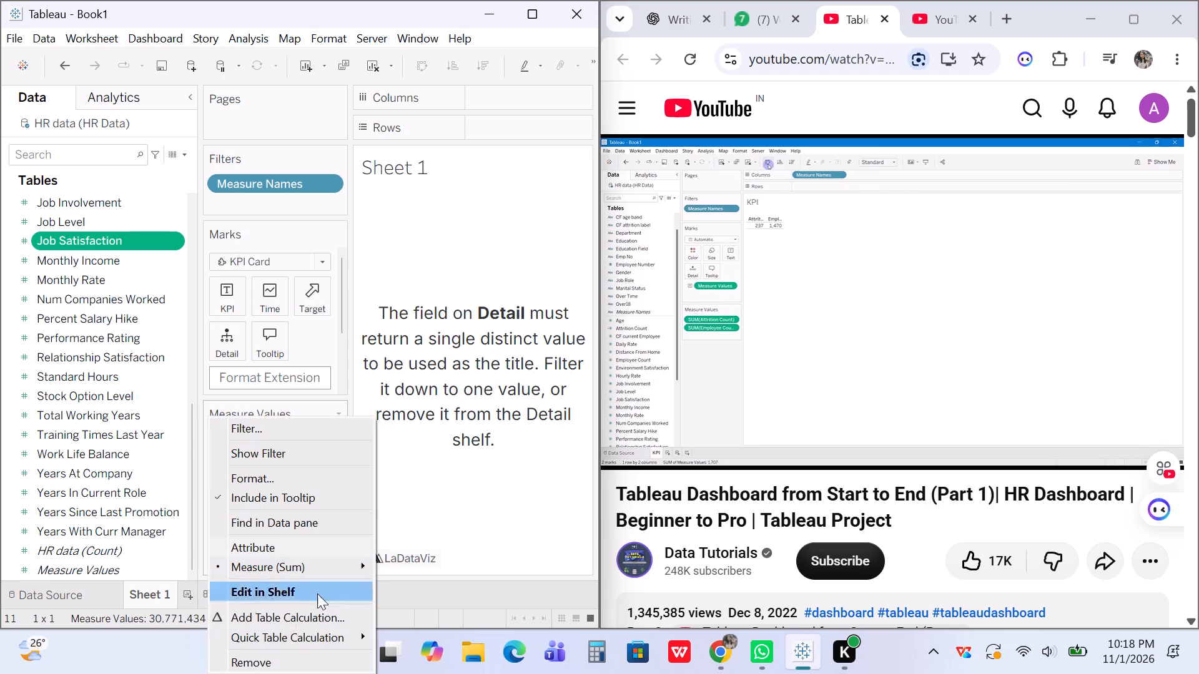
{"action": "left_click", "coordinate": [283, 671]}
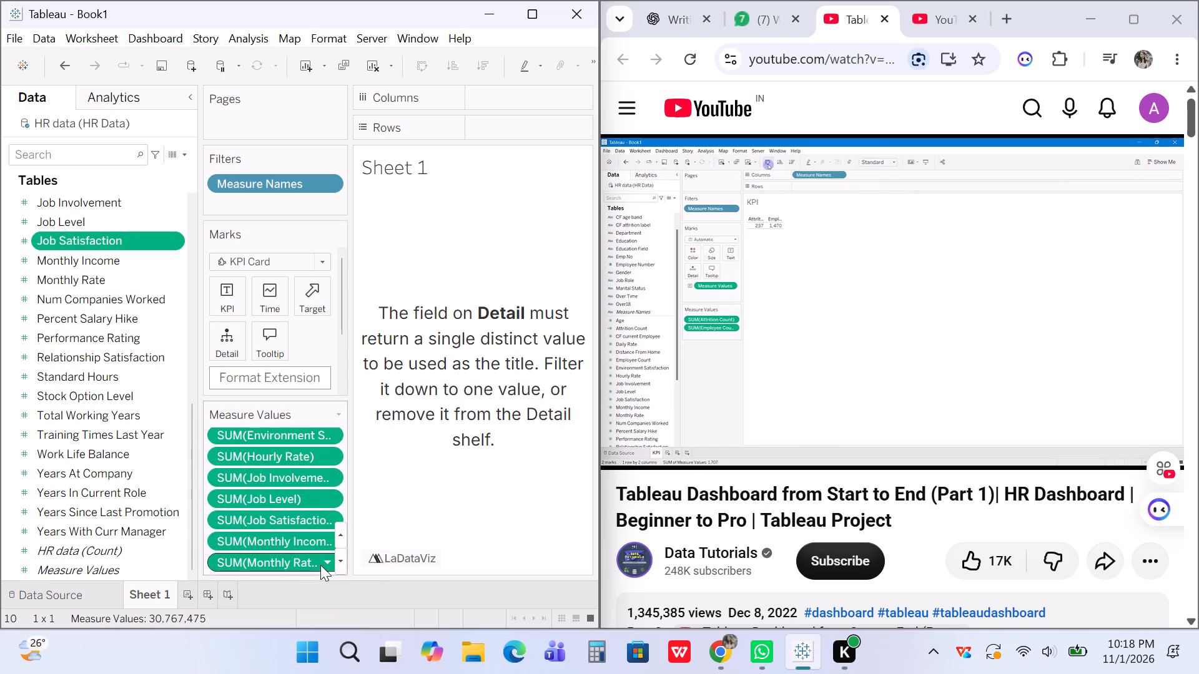
{"action": "left_click", "coordinate": [323, 562]}
{"action": "left_click", "coordinate": [303, 654]}
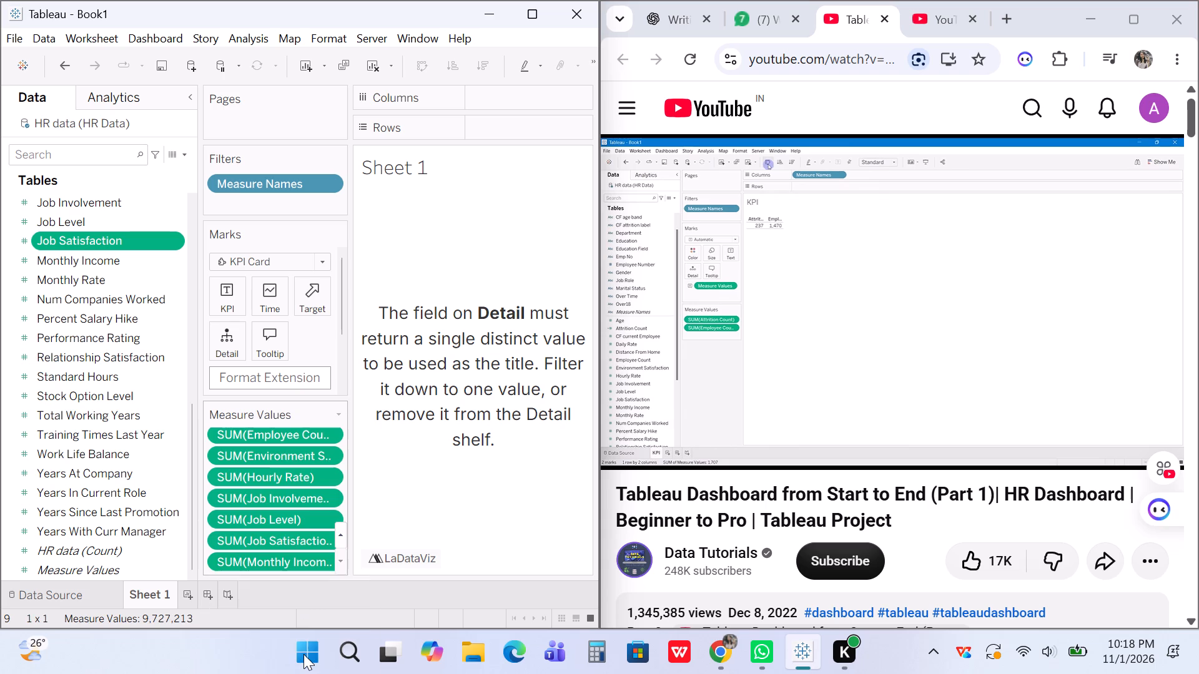
{"action": "left_click", "coordinate": [330, 555]}
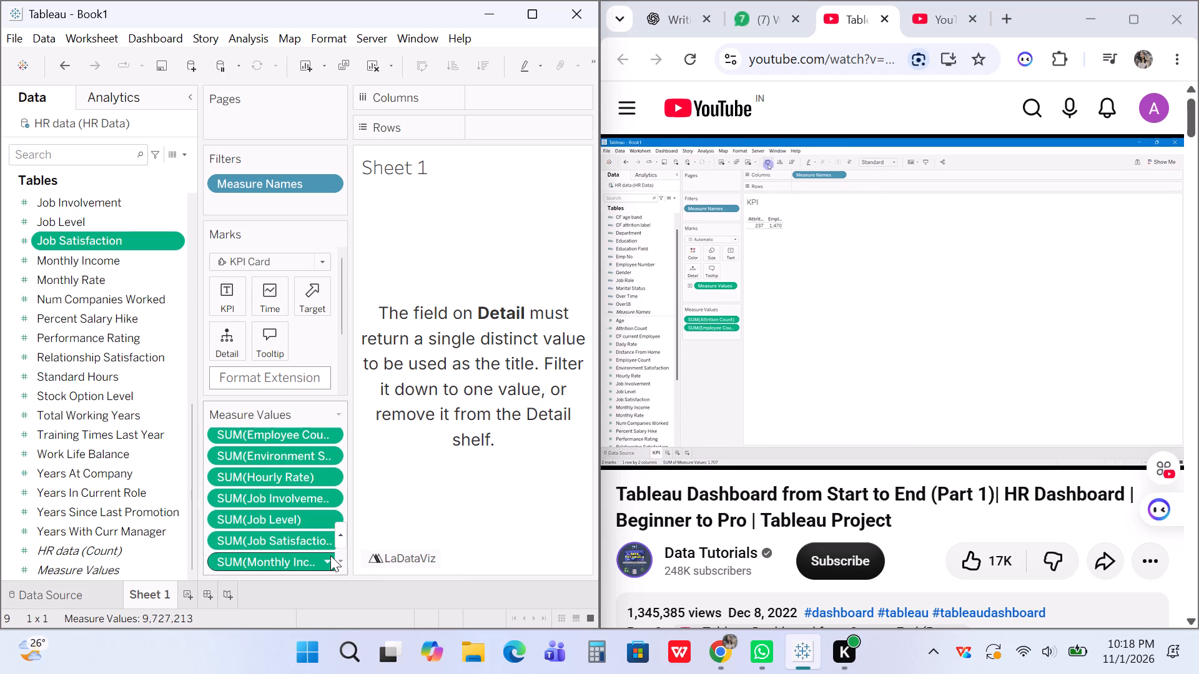
{"action": "left_click", "coordinate": [300, 650]}
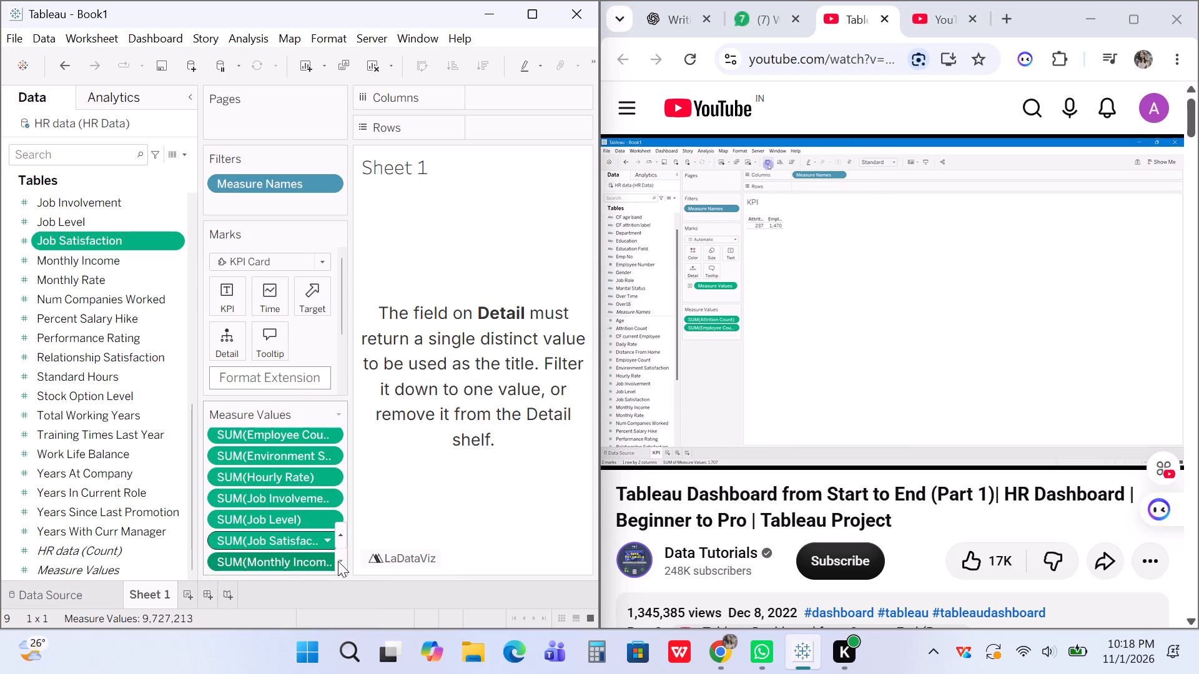
Remove the Age, Hourly Rate and Job Involvement measures from the Measure Values card.
{"action": "scroll", "coordinate": [299, 481], "scroll_direction": "up", "scroll_amount": 3}
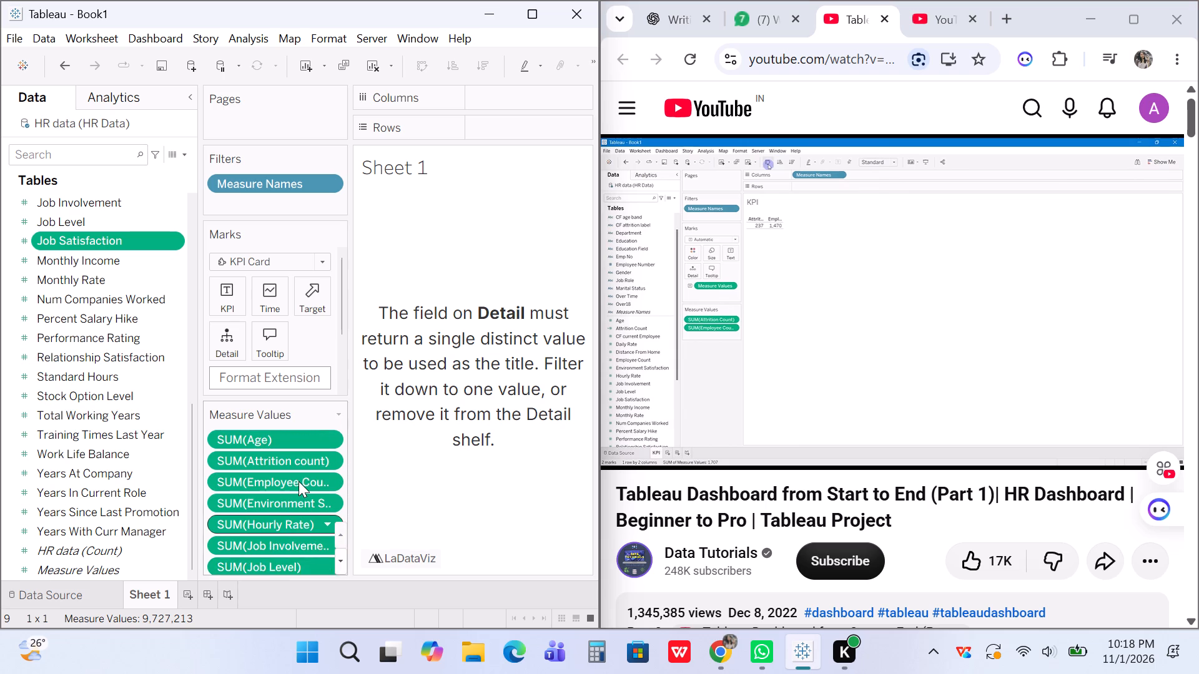
{"action": "scroll", "coordinate": [299, 481], "scroll_direction": "up", "scroll_amount": 1}
{"action": "left_click", "coordinate": [325, 439]}
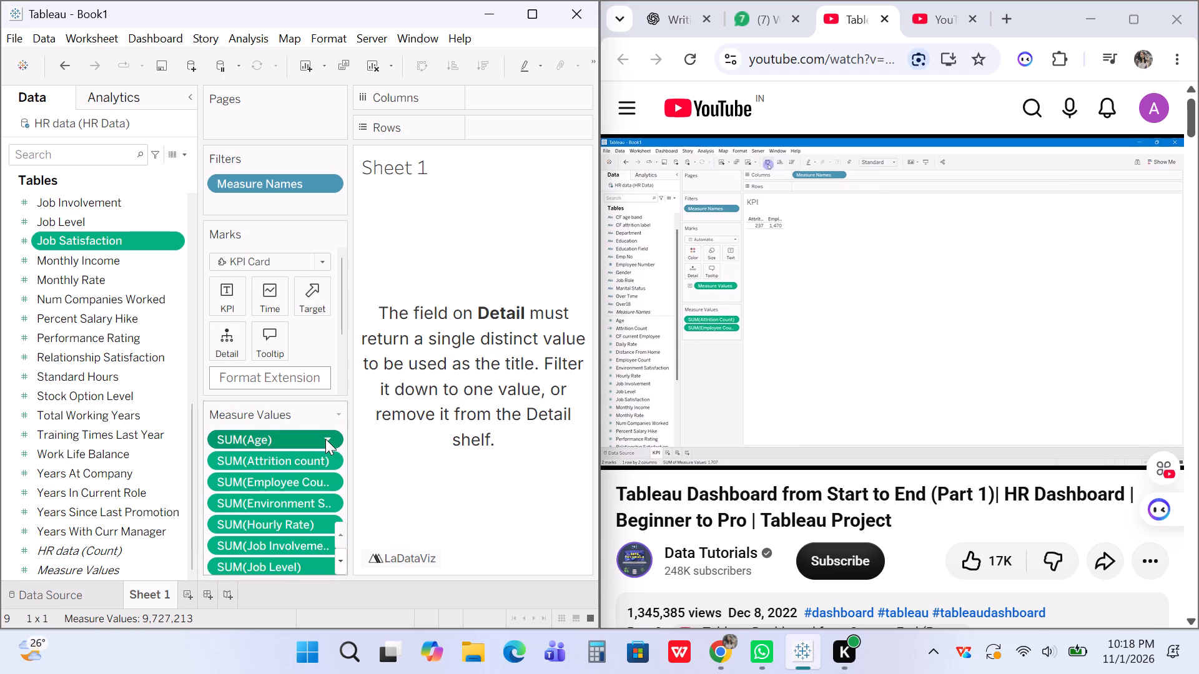
{"action": "left_click", "coordinate": [290, 670]}
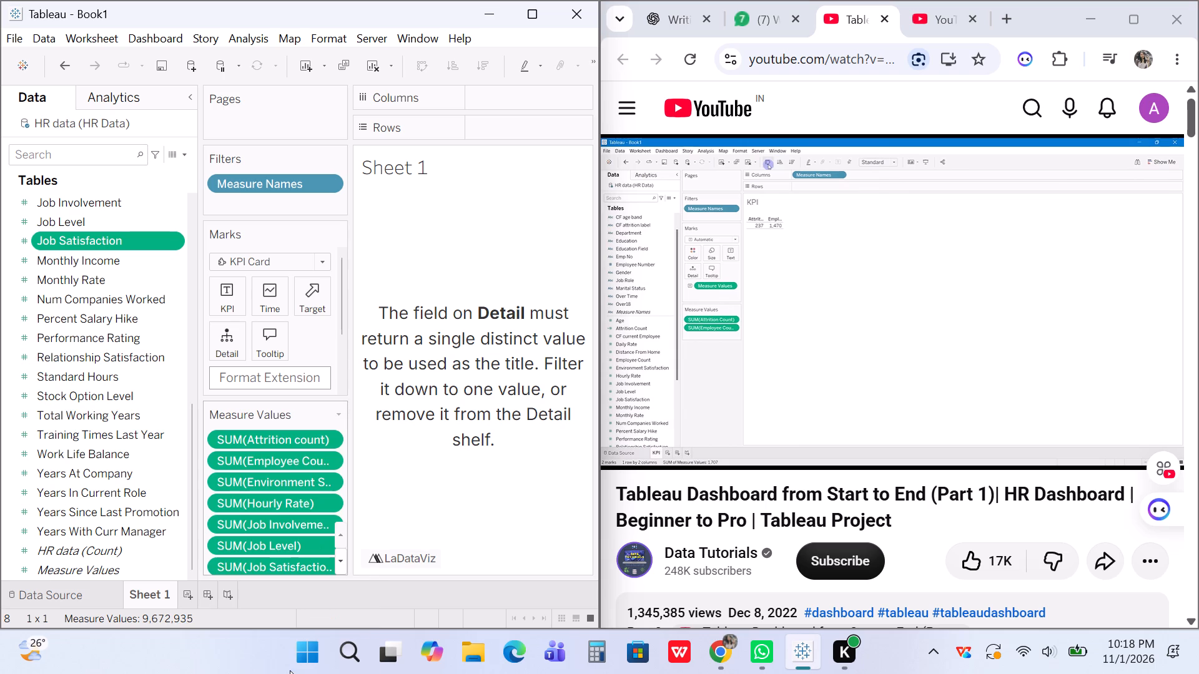
{"action": "scroll", "coordinate": [290, 515], "scroll_direction": "down", "scroll_amount": 4}
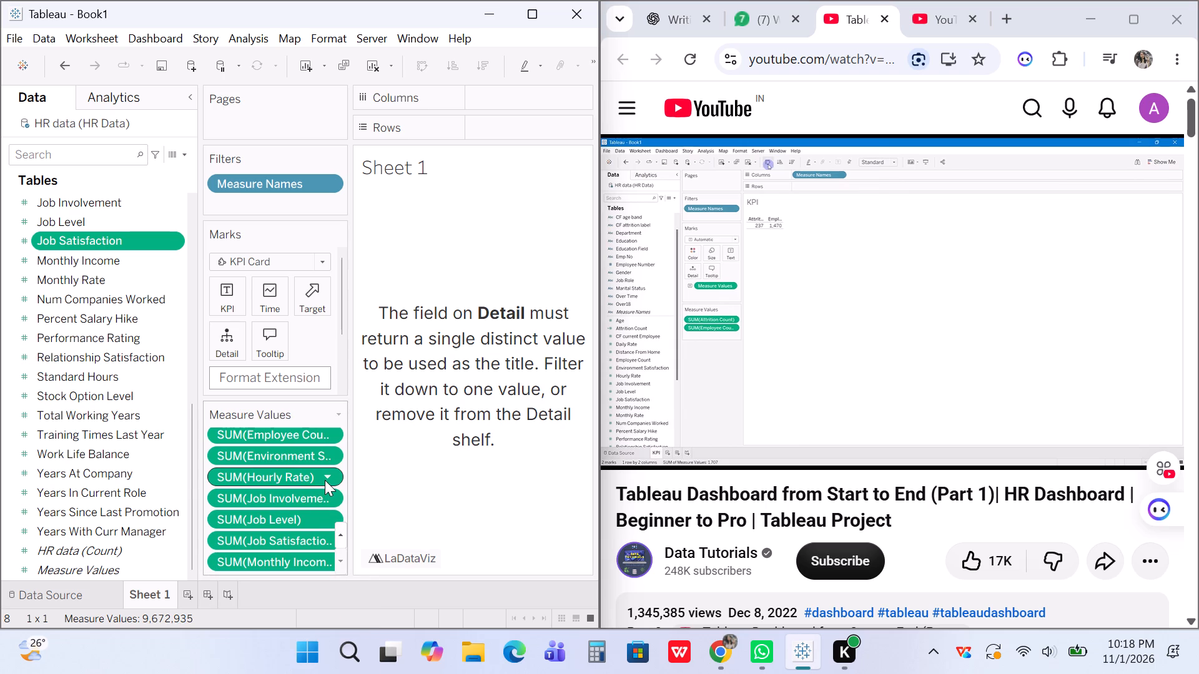
{"action": "left_click", "coordinate": [325, 480]}
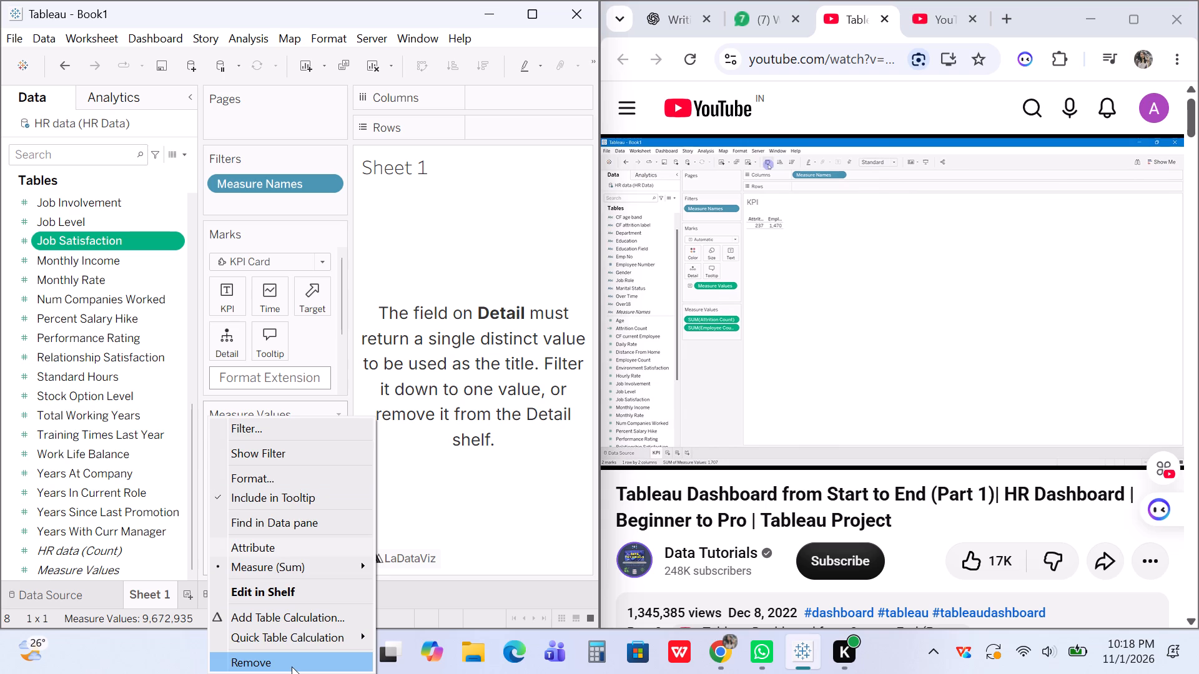
{"action": "left_click", "coordinate": [292, 667]}
{"action": "left_click", "coordinate": [330, 492]}
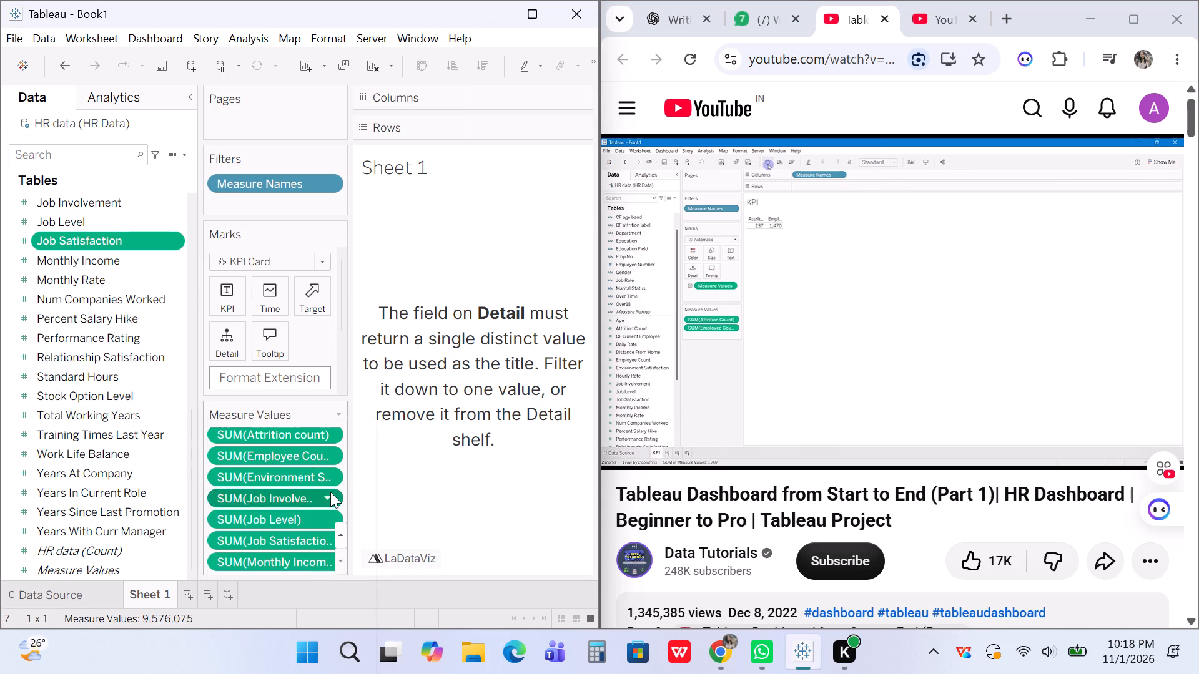
{"action": "left_click", "coordinate": [291, 661]}
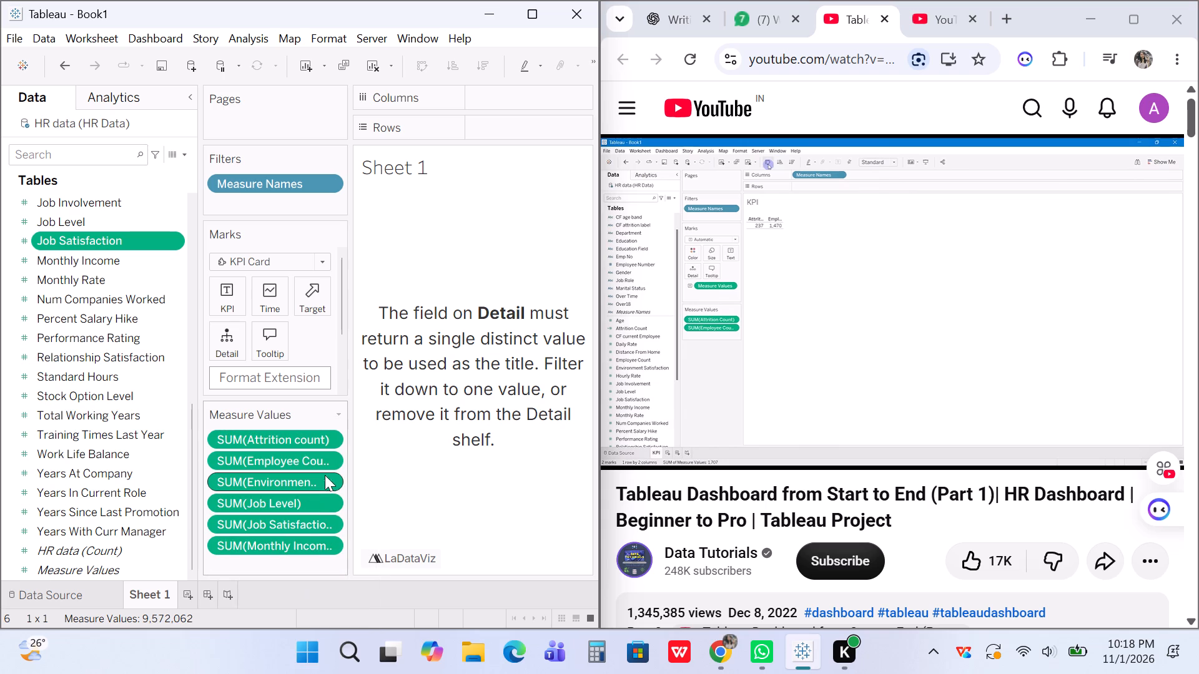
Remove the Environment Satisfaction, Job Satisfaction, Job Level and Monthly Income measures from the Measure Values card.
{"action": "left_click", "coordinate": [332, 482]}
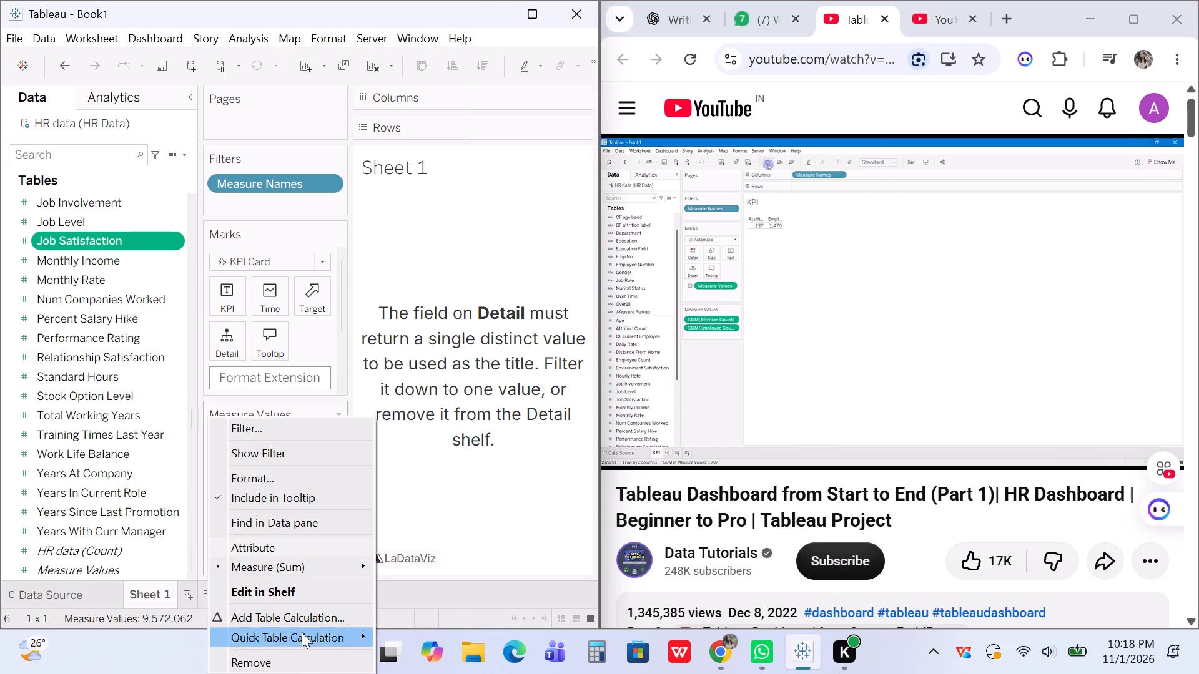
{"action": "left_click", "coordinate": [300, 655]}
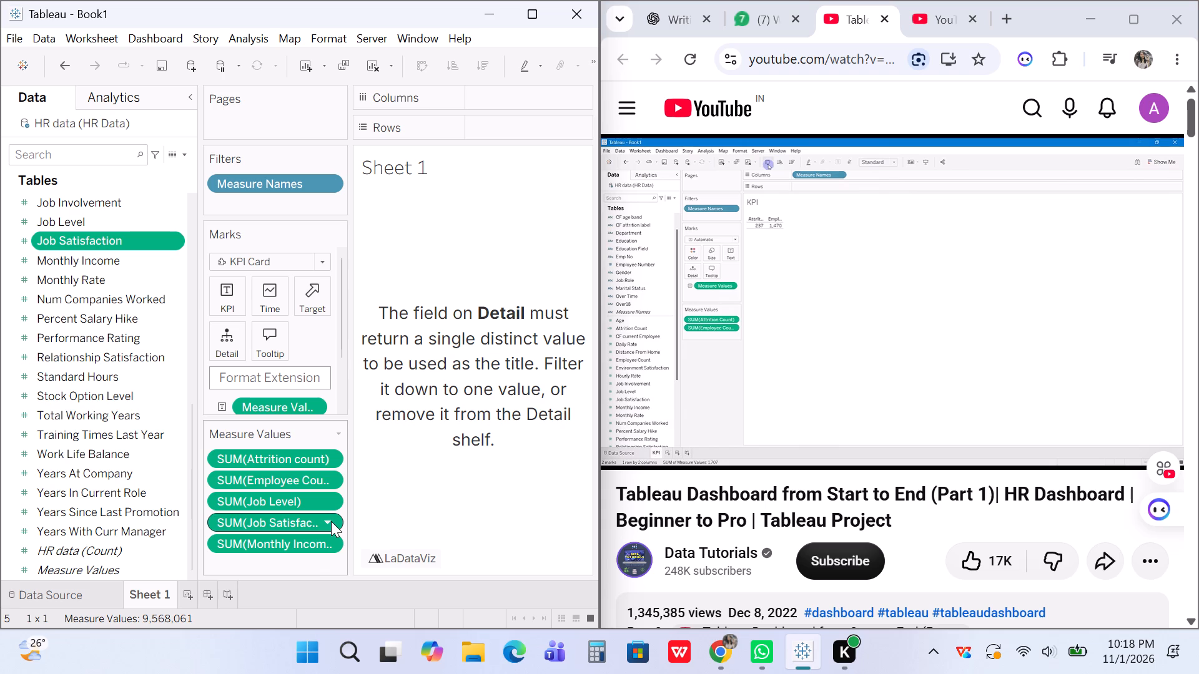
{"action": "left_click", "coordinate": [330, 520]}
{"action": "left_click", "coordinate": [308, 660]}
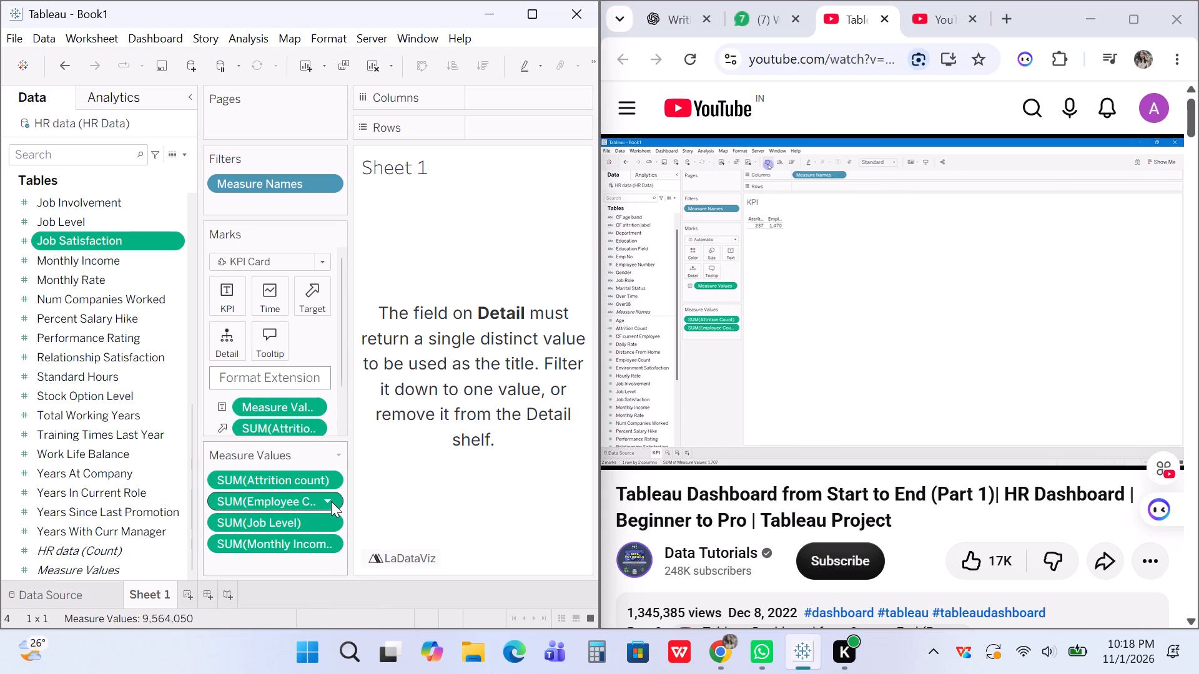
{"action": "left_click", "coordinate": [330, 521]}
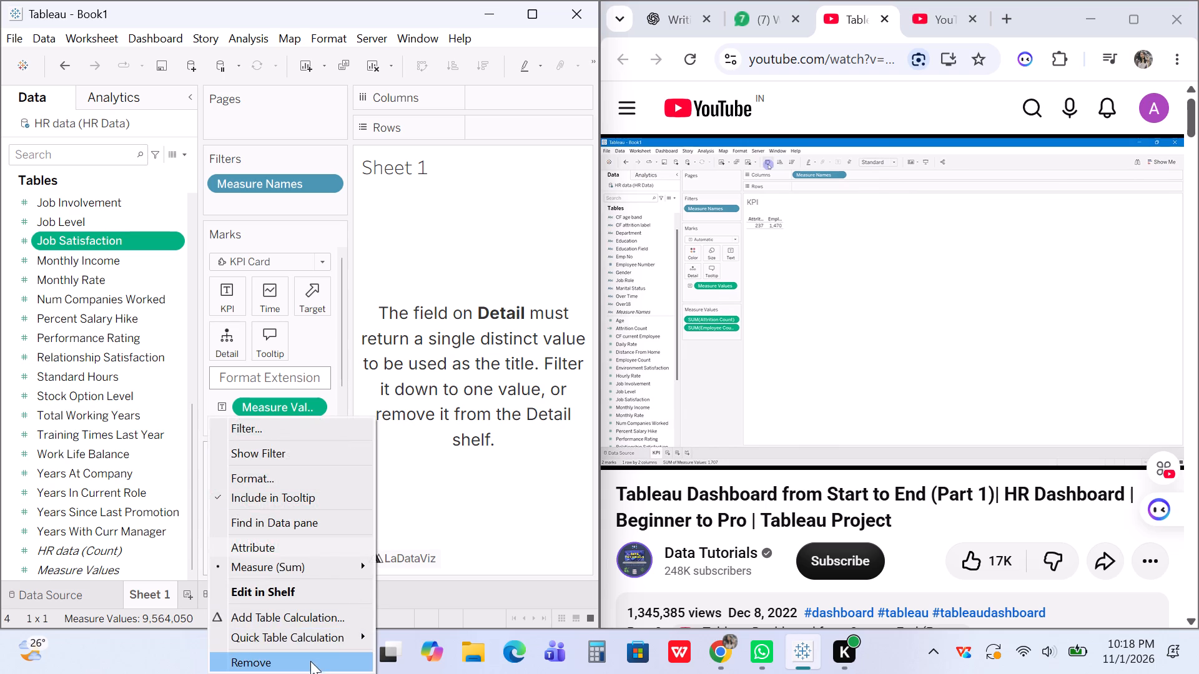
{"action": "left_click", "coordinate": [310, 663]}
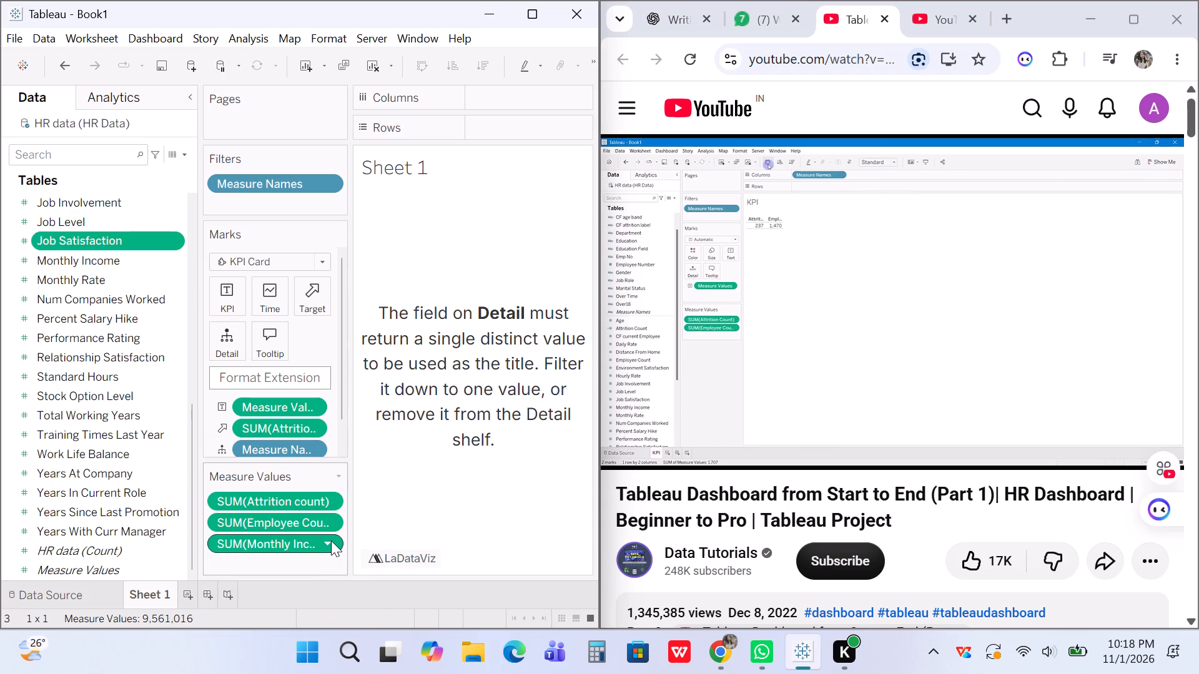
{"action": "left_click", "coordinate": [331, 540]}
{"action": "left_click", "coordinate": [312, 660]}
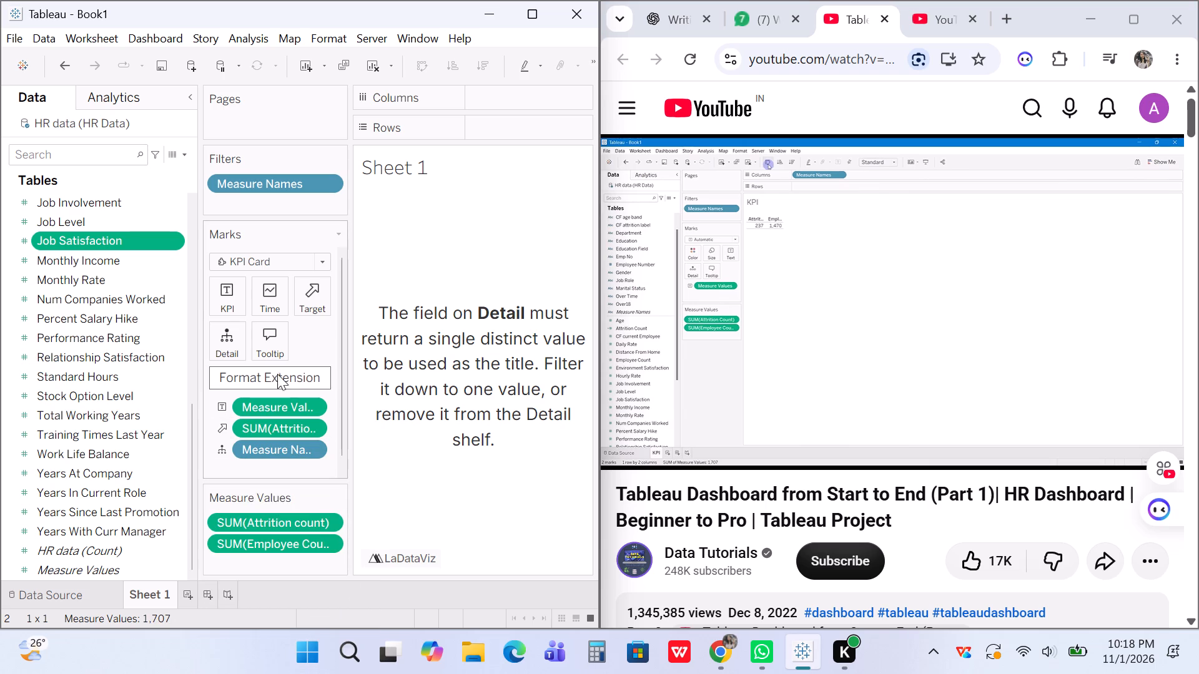
Remove the Measure Values field from the Marks card.
{"action": "left_click", "coordinate": [312, 406]}
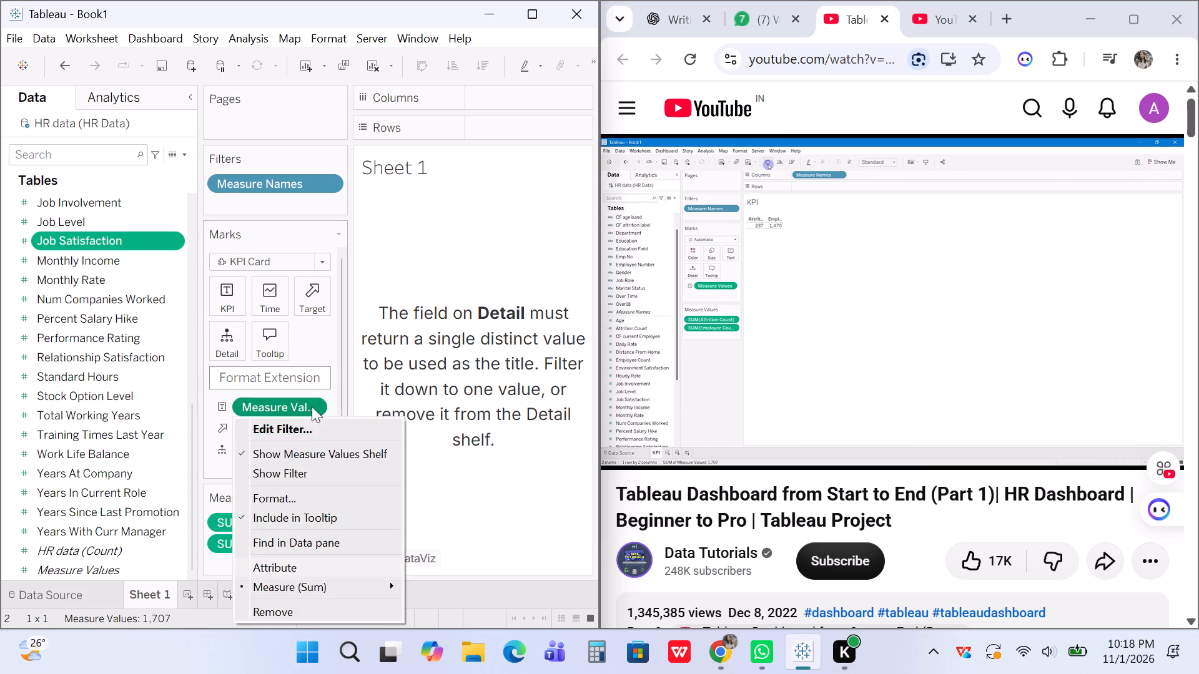
{"action": "left_click", "coordinate": [306, 605]}
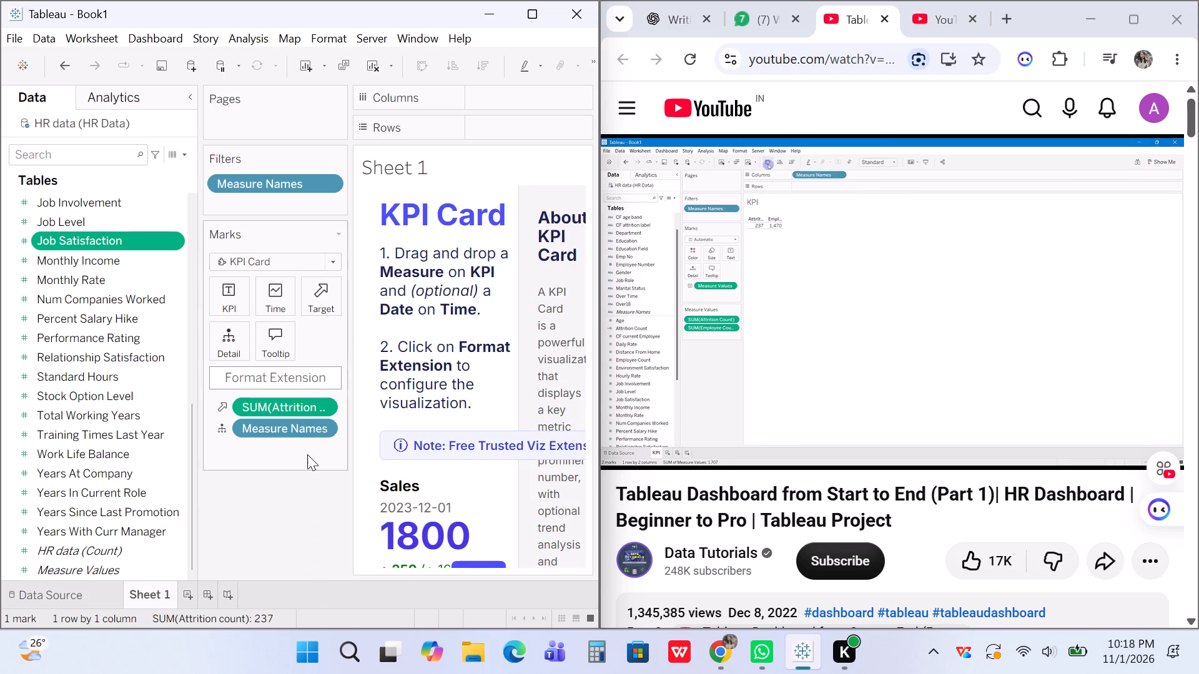
Add the Employee Count measure from the HR data tables as the KPI of the card.
{"action": "scroll", "coordinate": [298, 382], "scroll_direction": "down", "scroll_amount": 1}
{"action": "scroll", "coordinate": [298, 382], "scroll_direction": "up", "scroll_amount": 2}
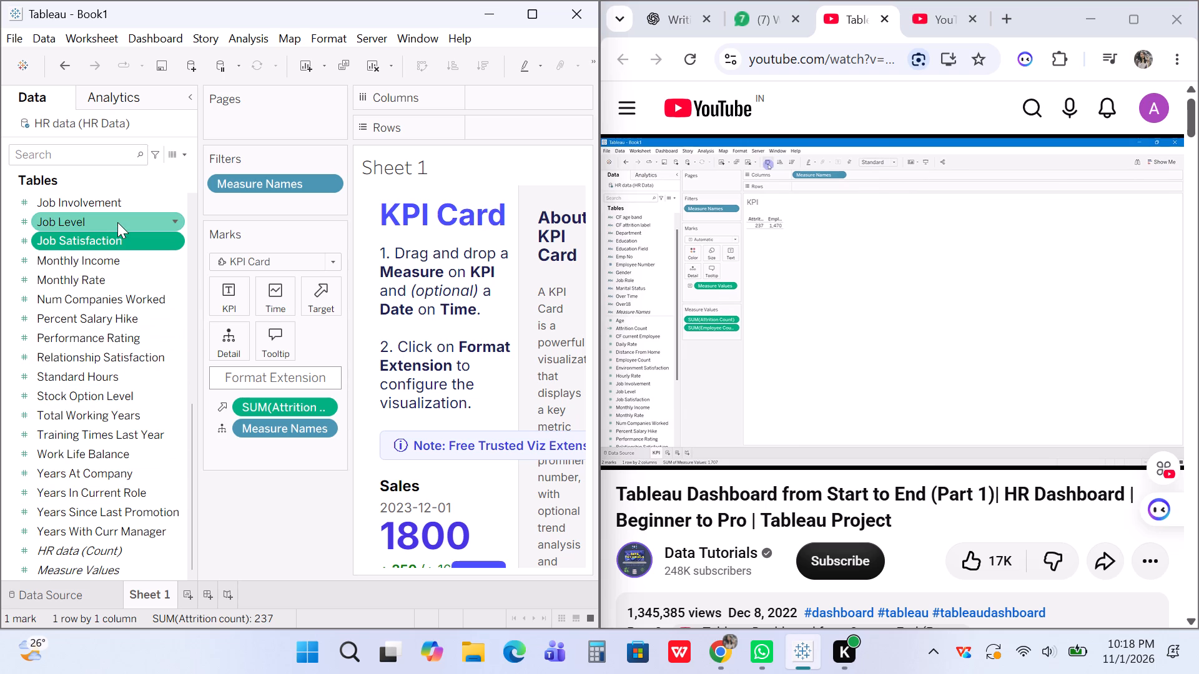
{"action": "scroll", "coordinate": [112, 289], "scroll_direction": "up", "scroll_amount": 4}
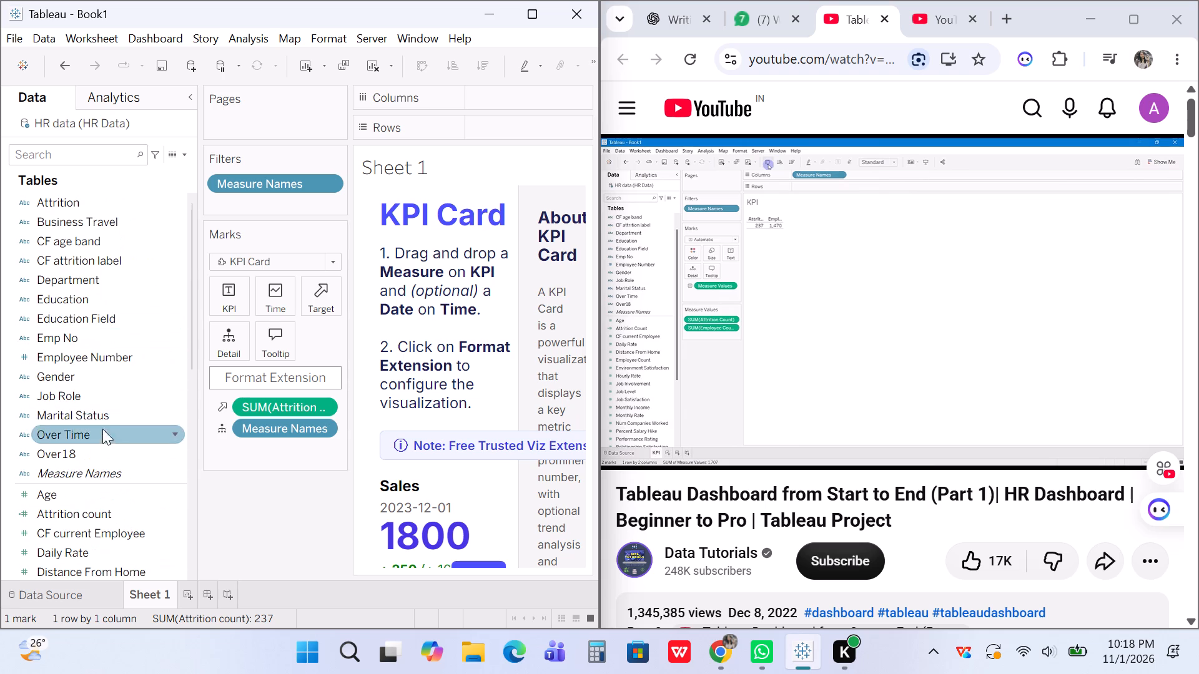
{"action": "scroll", "coordinate": [104, 453], "scroll_direction": "down", "scroll_amount": 1}
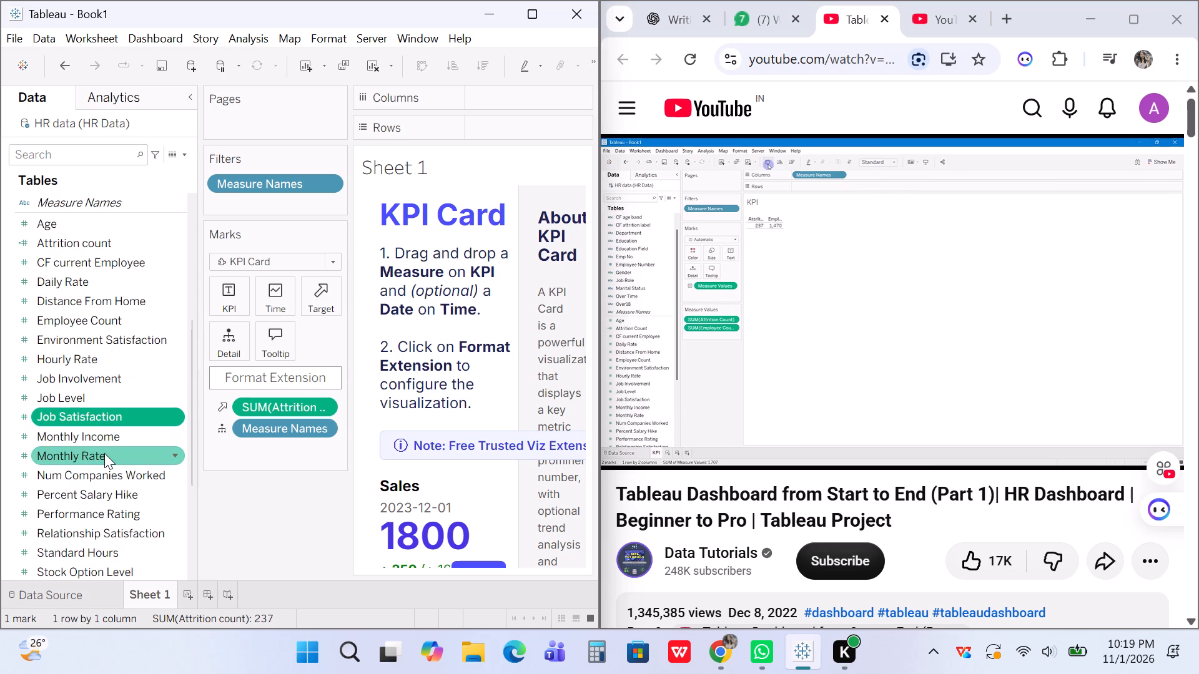
{"action": "scroll", "coordinate": [101, 486], "scroll_direction": "down", "scroll_amount": 1}
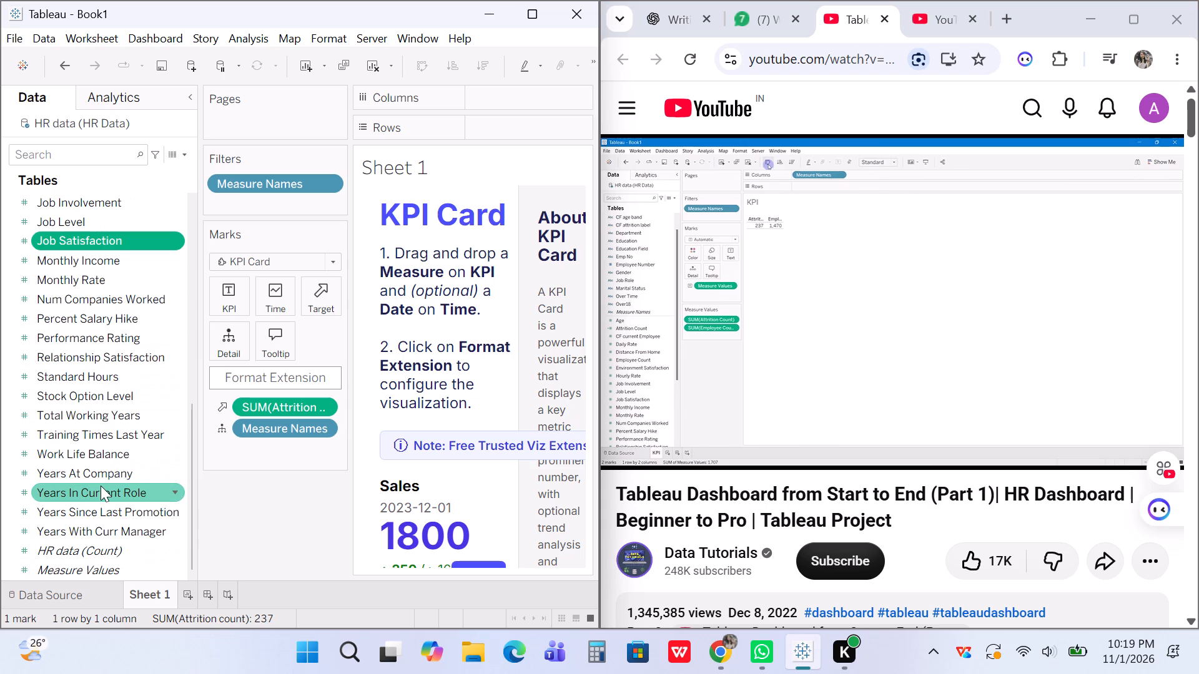
{"action": "scroll", "coordinate": [101, 486], "scroll_direction": "down", "scroll_amount": 2}
{"action": "scroll", "coordinate": [101, 486], "scroll_direction": "up", "scroll_amount": 12}
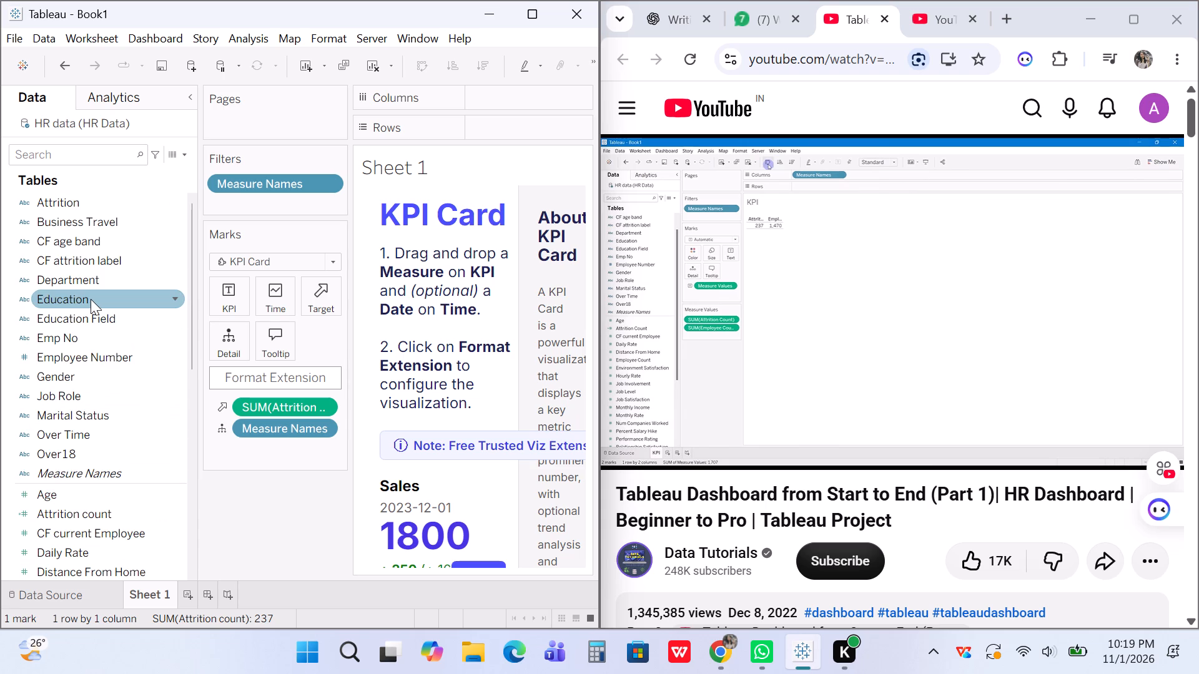
{"action": "scroll", "coordinate": [91, 299], "scroll_direction": "down", "scroll_amount": 2}
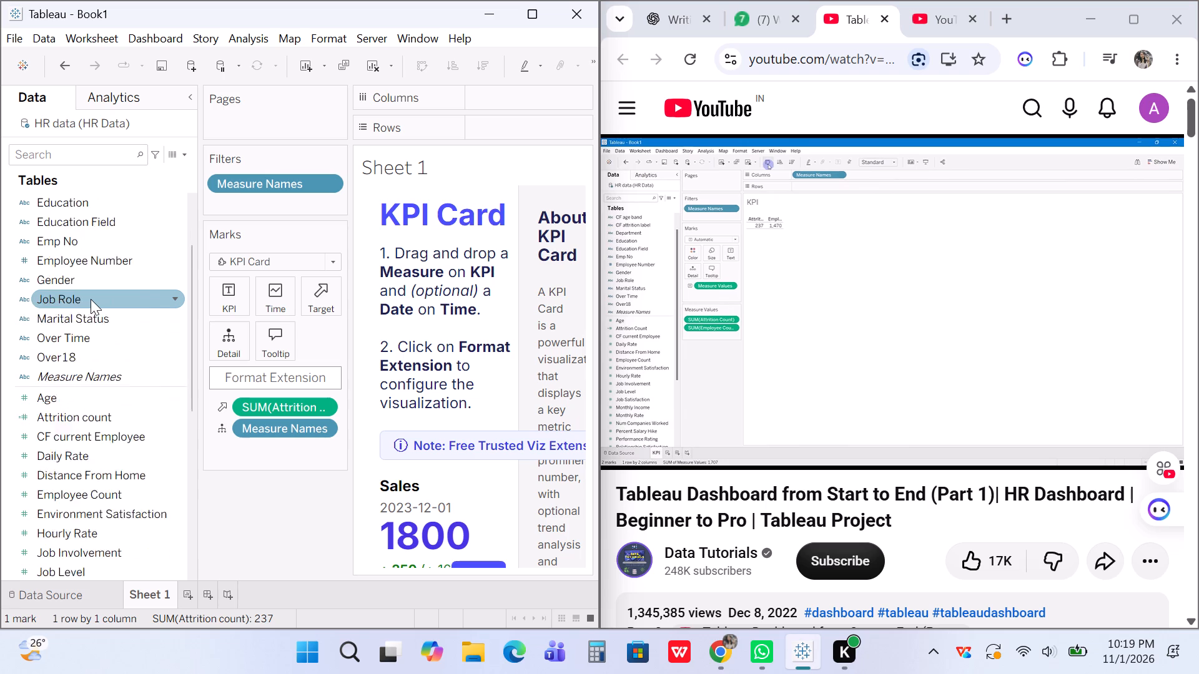
{"action": "scroll", "coordinate": [91, 299], "scroll_direction": "down", "scroll_amount": 2}
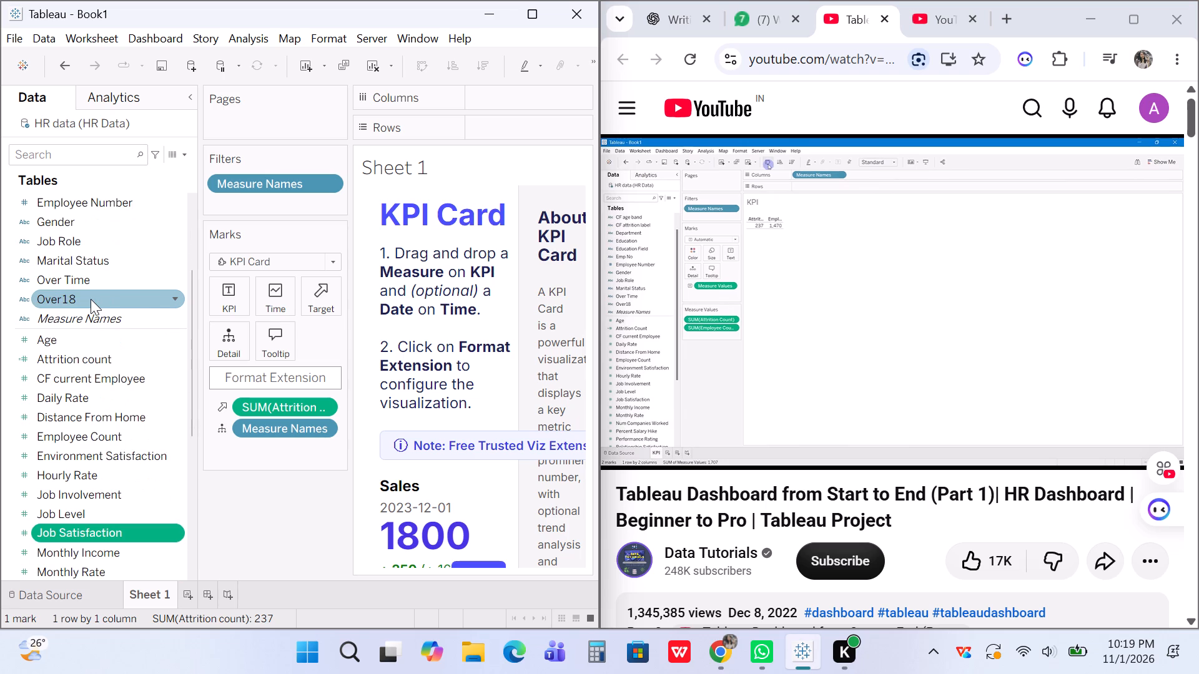
{"action": "scroll", "coordinate": [91, 299], "scroll_direction": "down", "scroll_amount": 2}
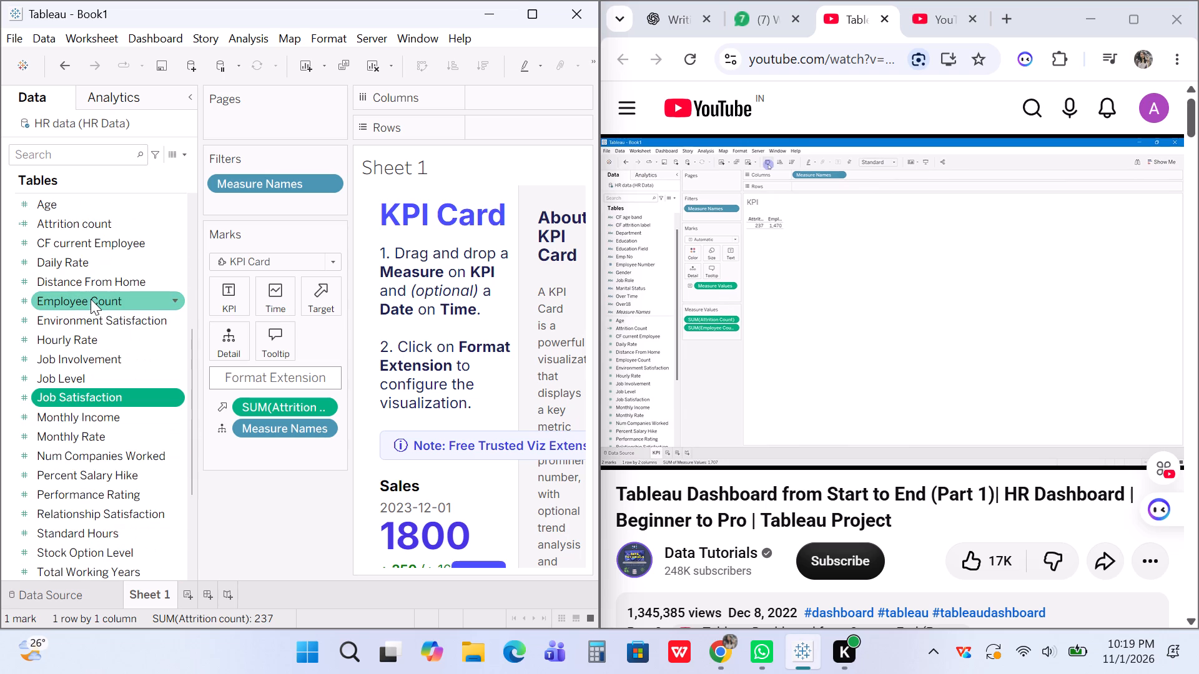
{"action": "scroll", "coordinate": [91, 299], "scroll_direction": "down", "scroll_amount": 7}
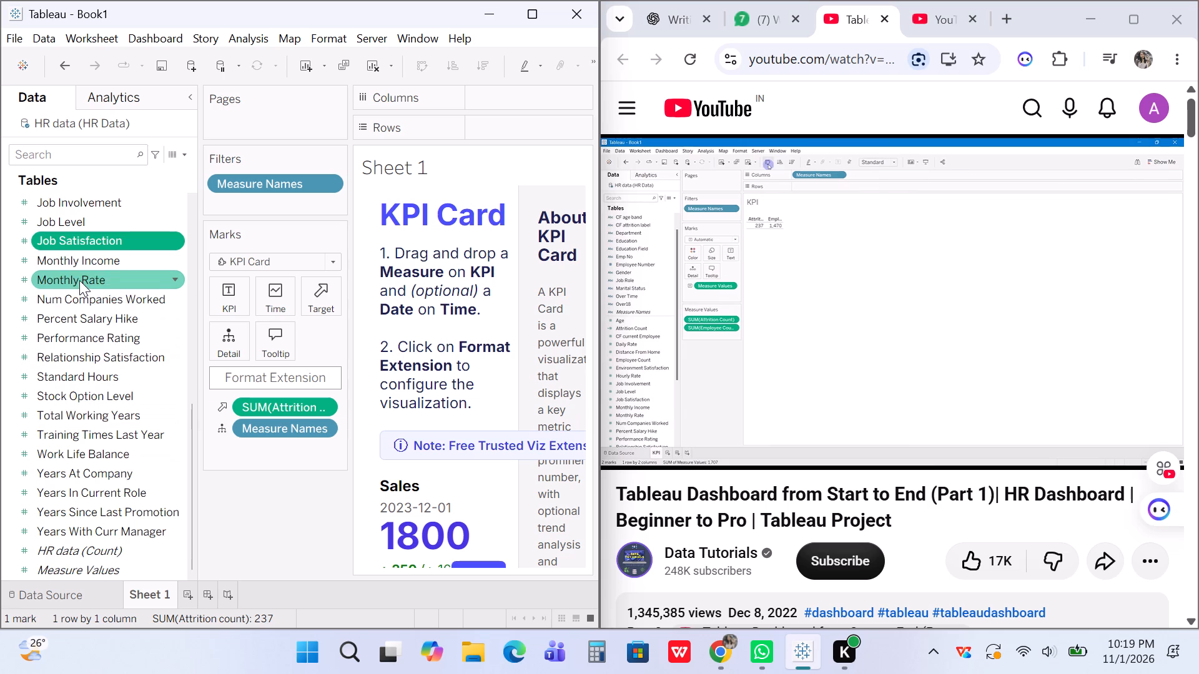
{"action": "scroll", "coordinate": [79, 280], "scroll_direction": "up", "scroll_amount": 1}
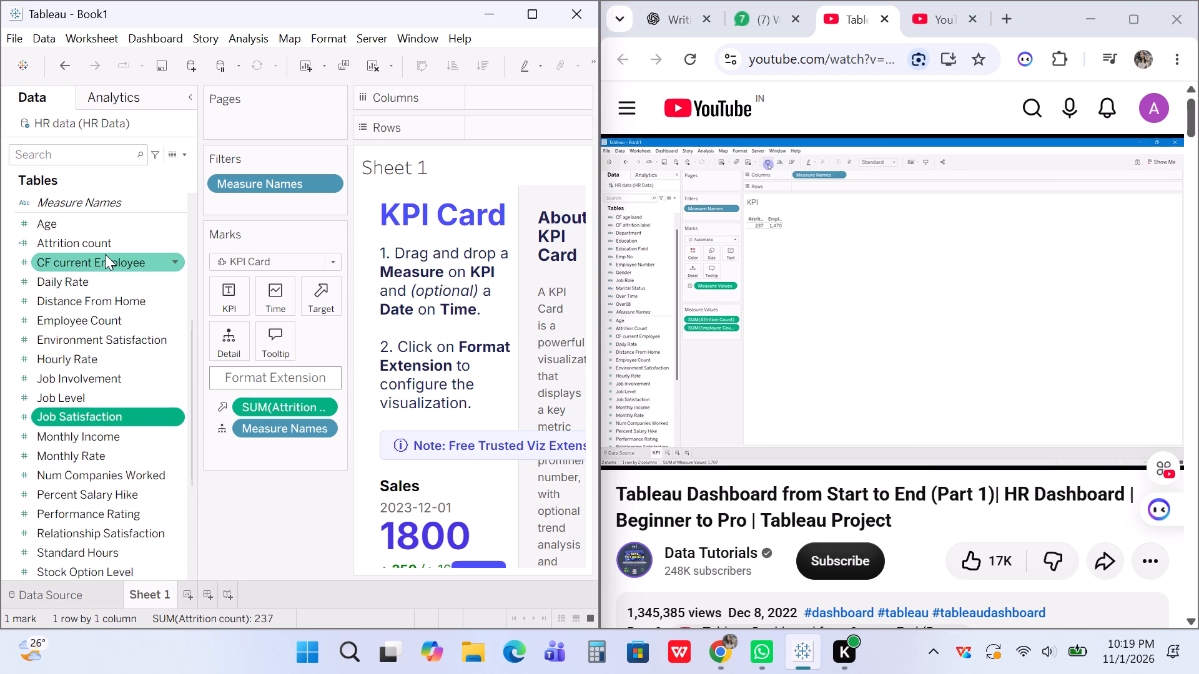
{"action": "double_click", "coordinate": [110, 318]}
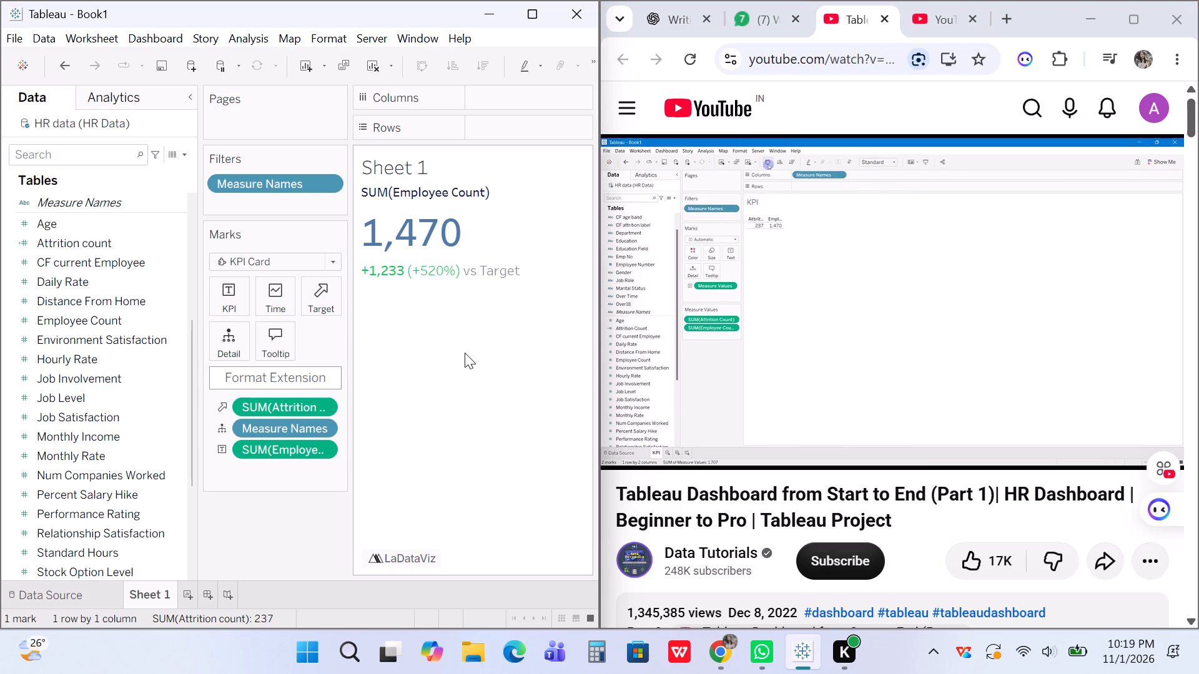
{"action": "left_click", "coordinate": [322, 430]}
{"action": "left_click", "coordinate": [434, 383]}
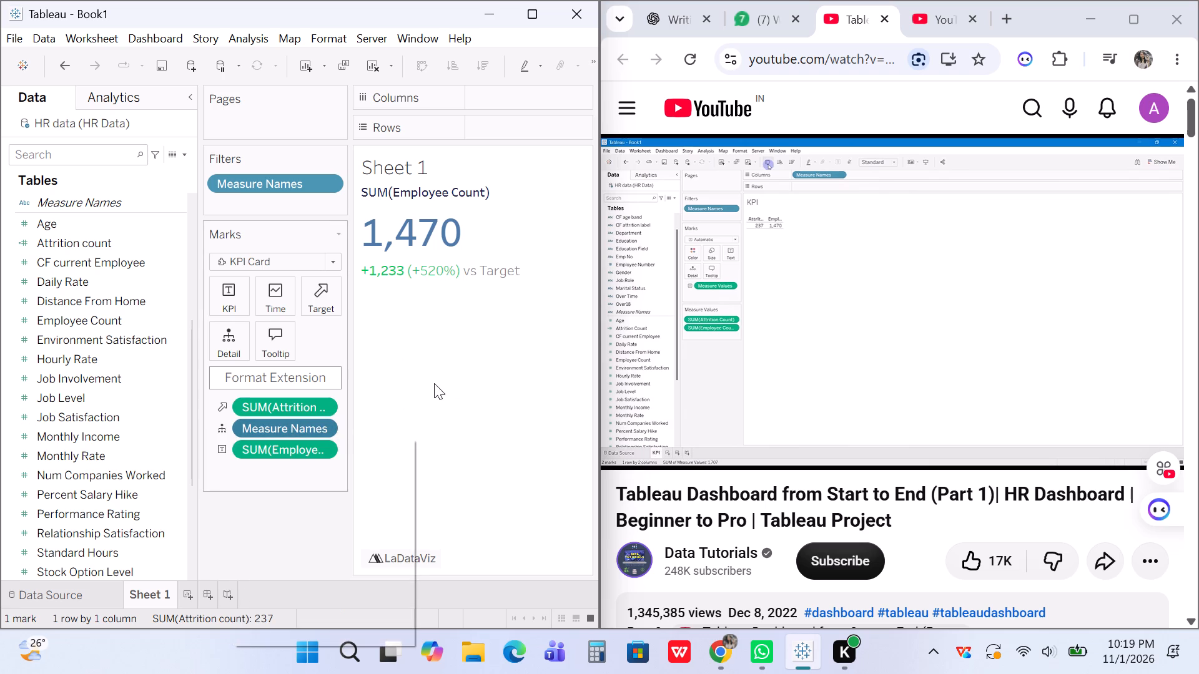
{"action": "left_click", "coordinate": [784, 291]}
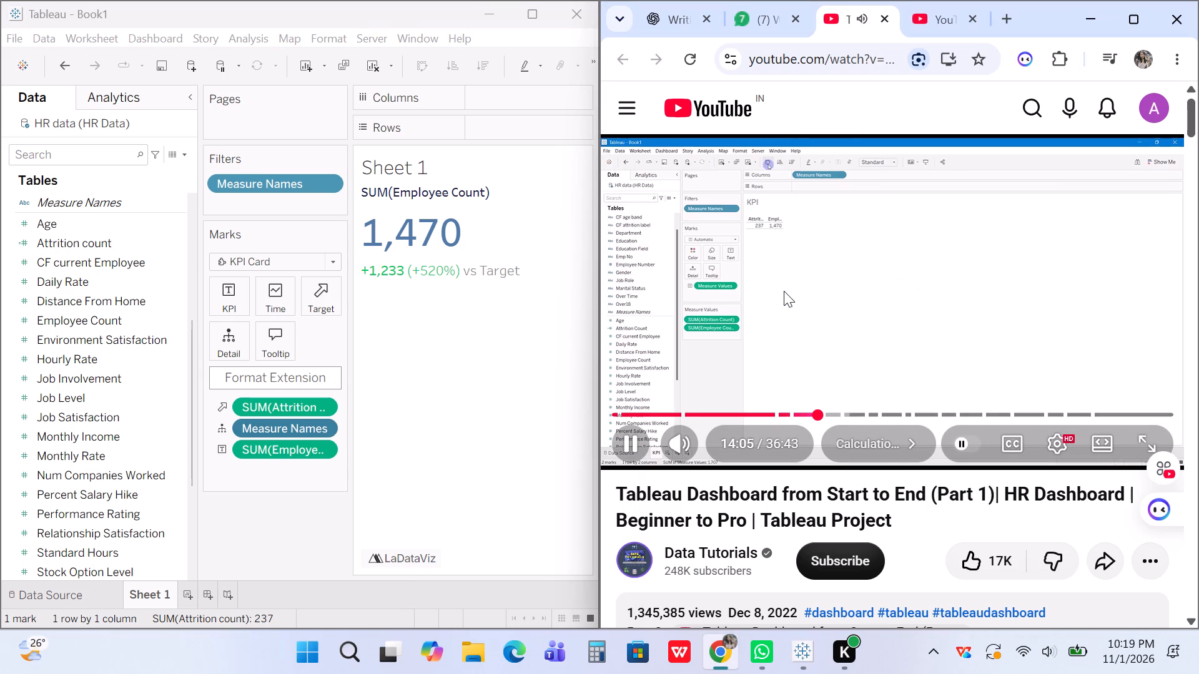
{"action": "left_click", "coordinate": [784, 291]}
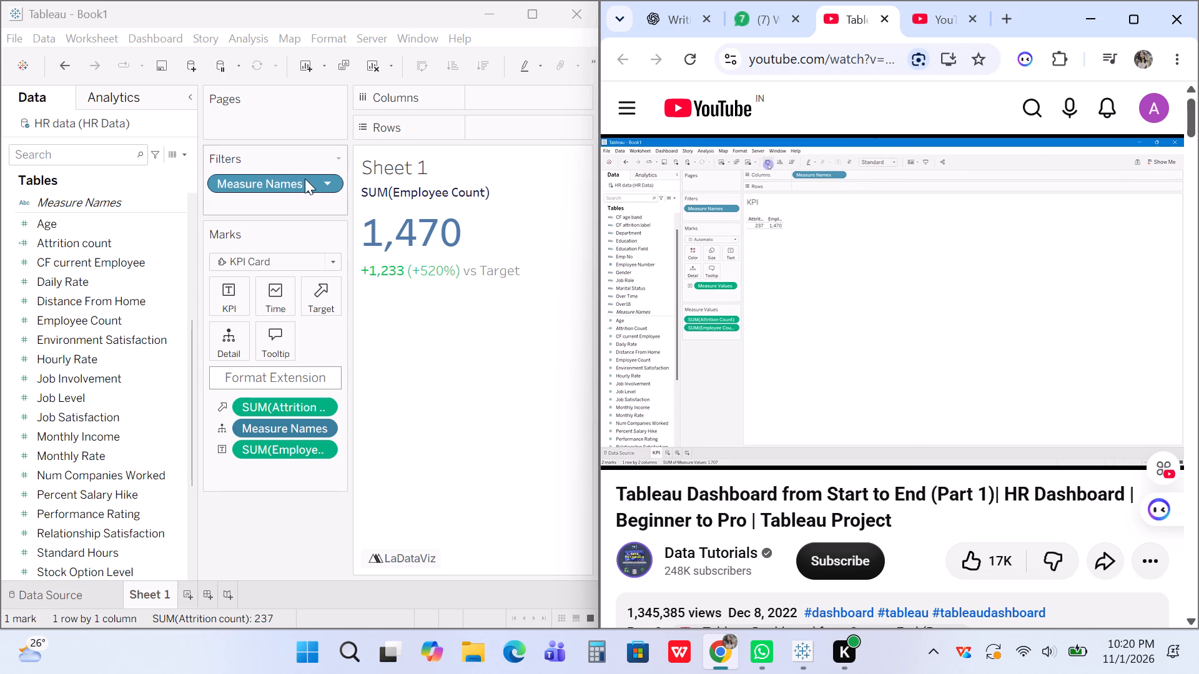
Take Measure Names off the Filters shelf and off the Detail property of the Marks card.
{"action": "left_click_drag", "start_coordinate": [305, 178], "coordinate": [505, 87]}
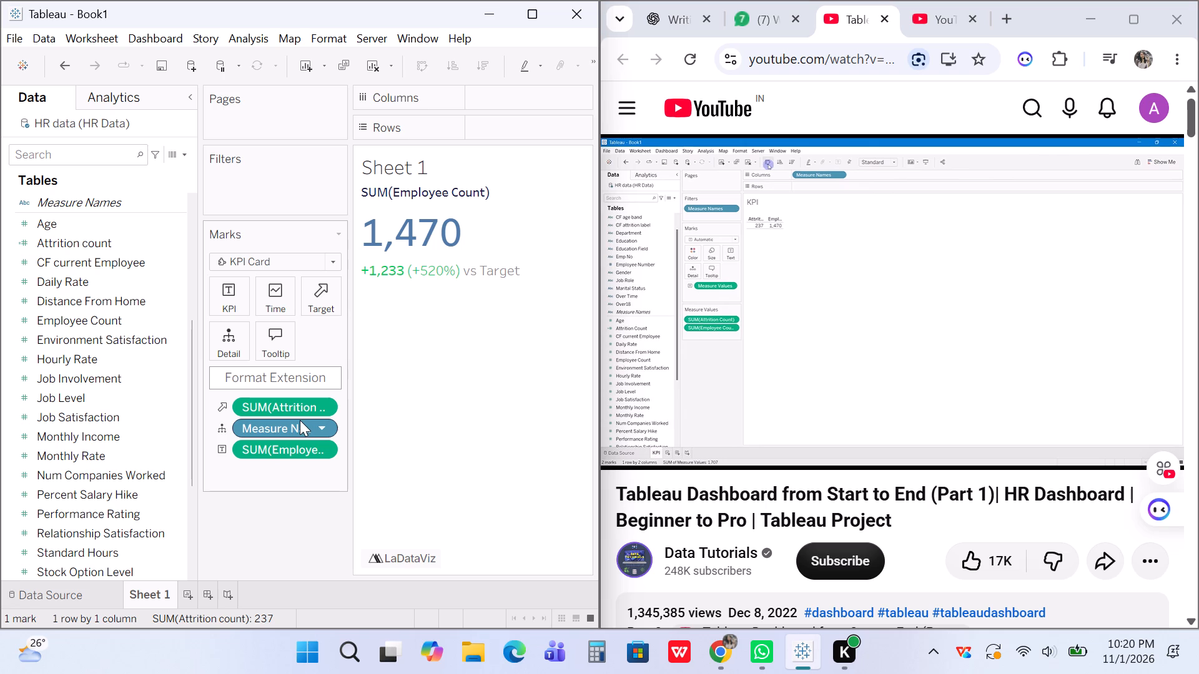
{"action": "left_click_drag", "start_coordinate": [300, 420], "coordinate": [513, 119]}
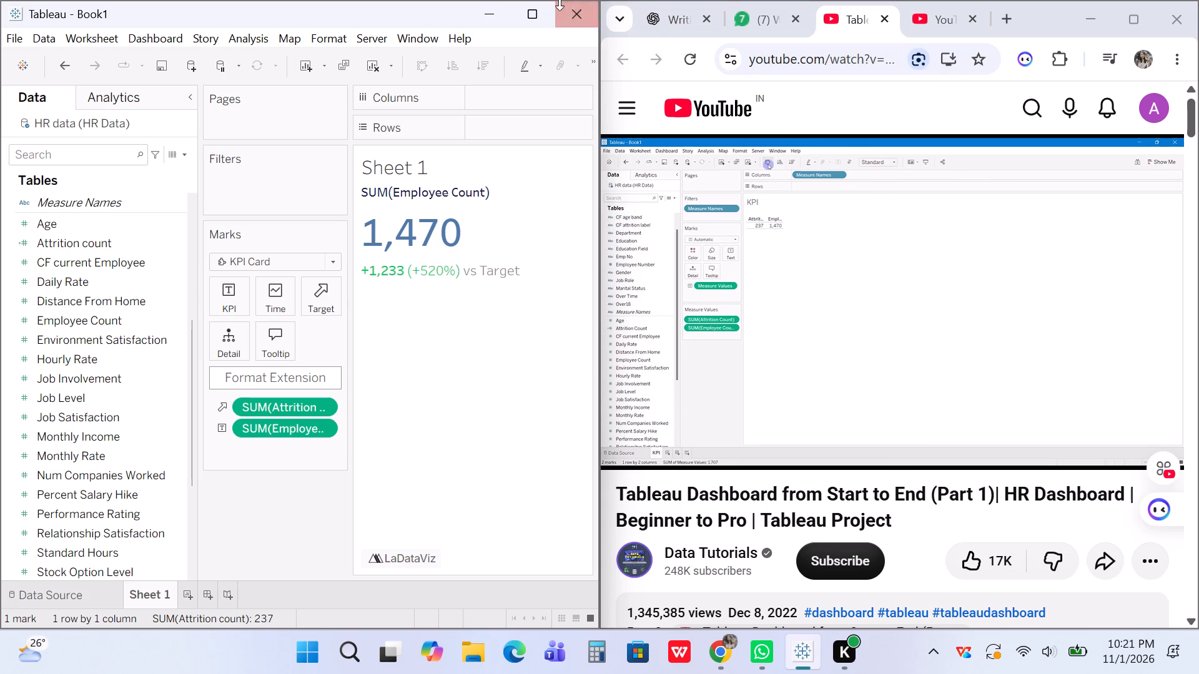
Maximize the Tableau window and place the Measure Values field in the Sheet 1 view.
{"action": "left_click", "coordinate": [536, 7]}
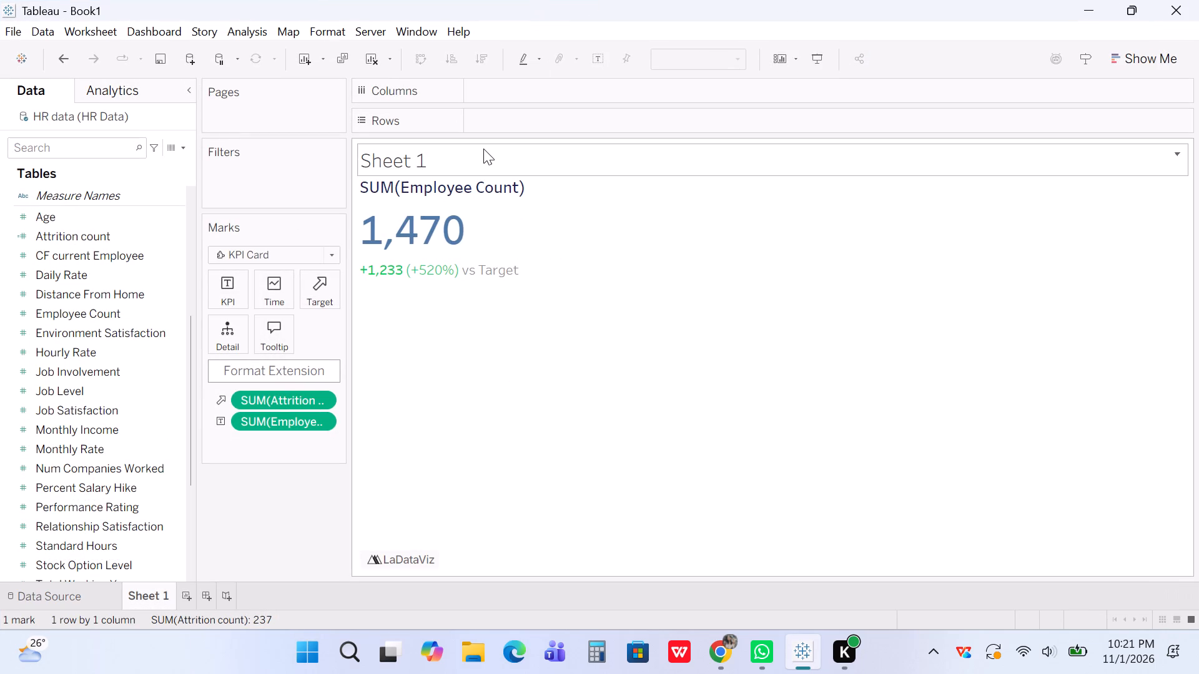
{"action": "scroll", "coordinate": [38, 356], "scroll_direction": "down", "scroll_amount": 8}
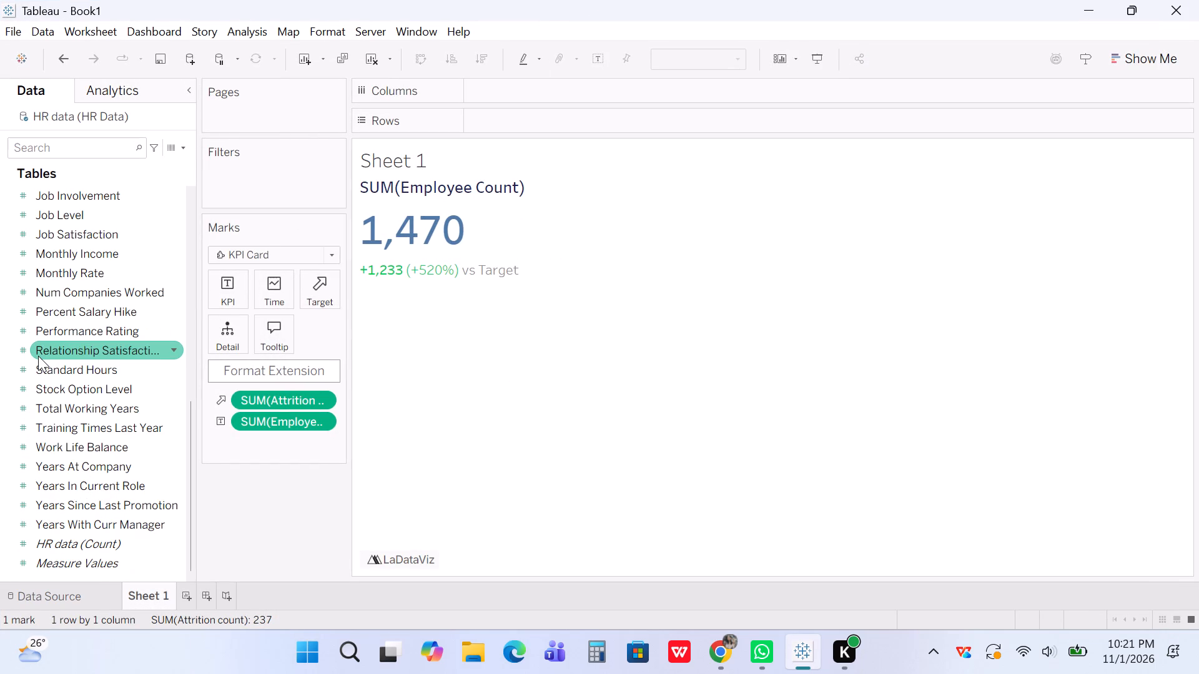
{"action": "left_click_drag", "start_coordinate": [56, 560], "coordinate": [555, 247]}
{"action": "left_click", "coordinate": [555, 247]}
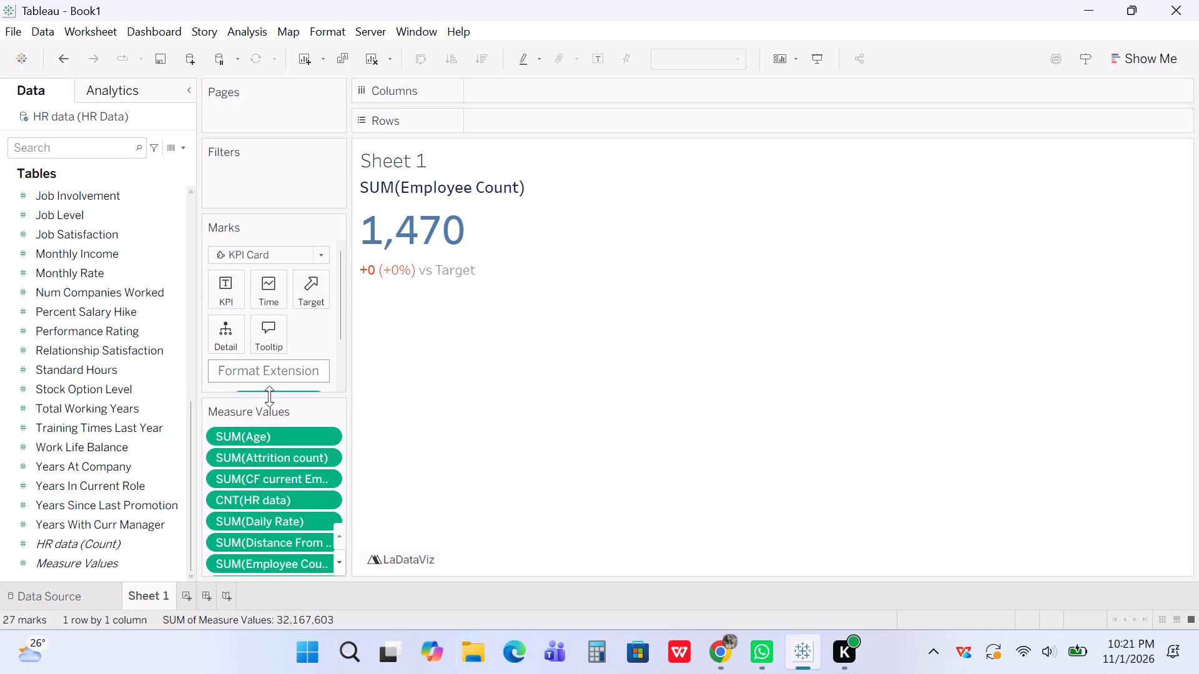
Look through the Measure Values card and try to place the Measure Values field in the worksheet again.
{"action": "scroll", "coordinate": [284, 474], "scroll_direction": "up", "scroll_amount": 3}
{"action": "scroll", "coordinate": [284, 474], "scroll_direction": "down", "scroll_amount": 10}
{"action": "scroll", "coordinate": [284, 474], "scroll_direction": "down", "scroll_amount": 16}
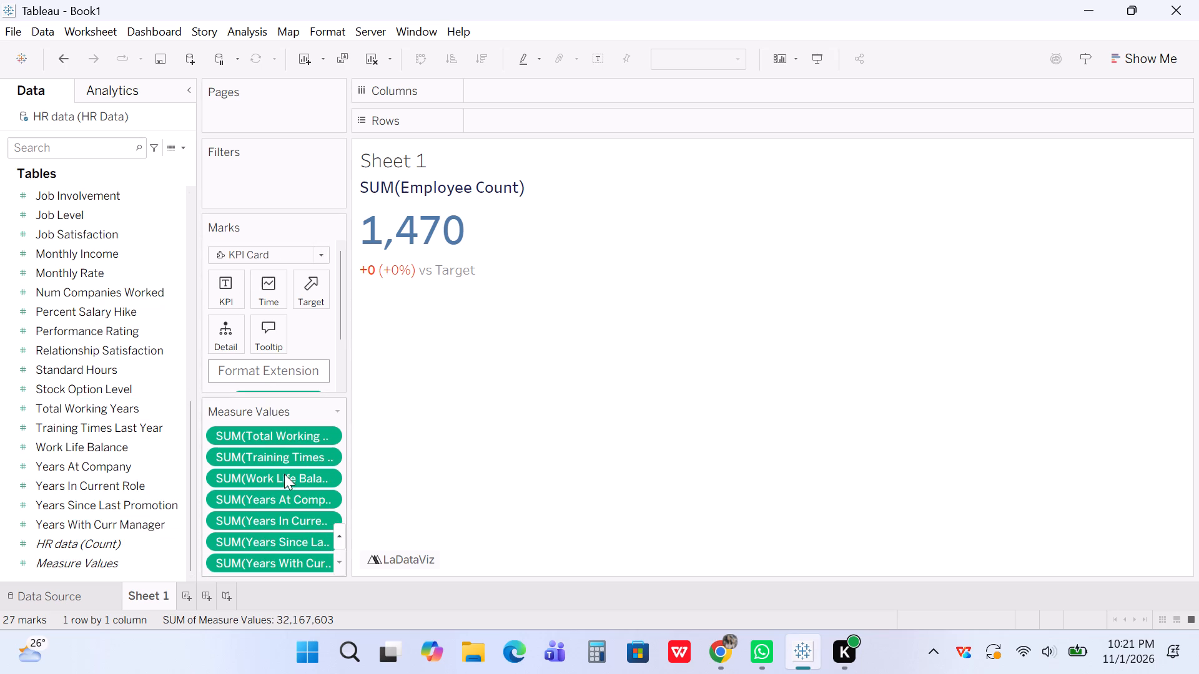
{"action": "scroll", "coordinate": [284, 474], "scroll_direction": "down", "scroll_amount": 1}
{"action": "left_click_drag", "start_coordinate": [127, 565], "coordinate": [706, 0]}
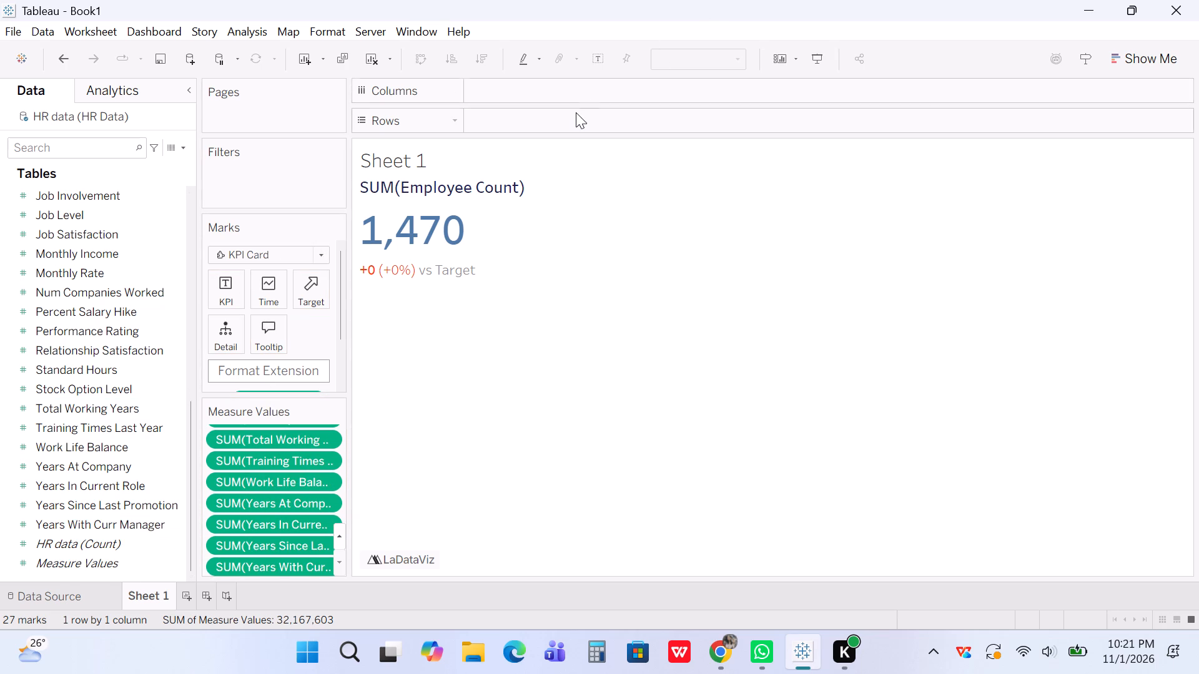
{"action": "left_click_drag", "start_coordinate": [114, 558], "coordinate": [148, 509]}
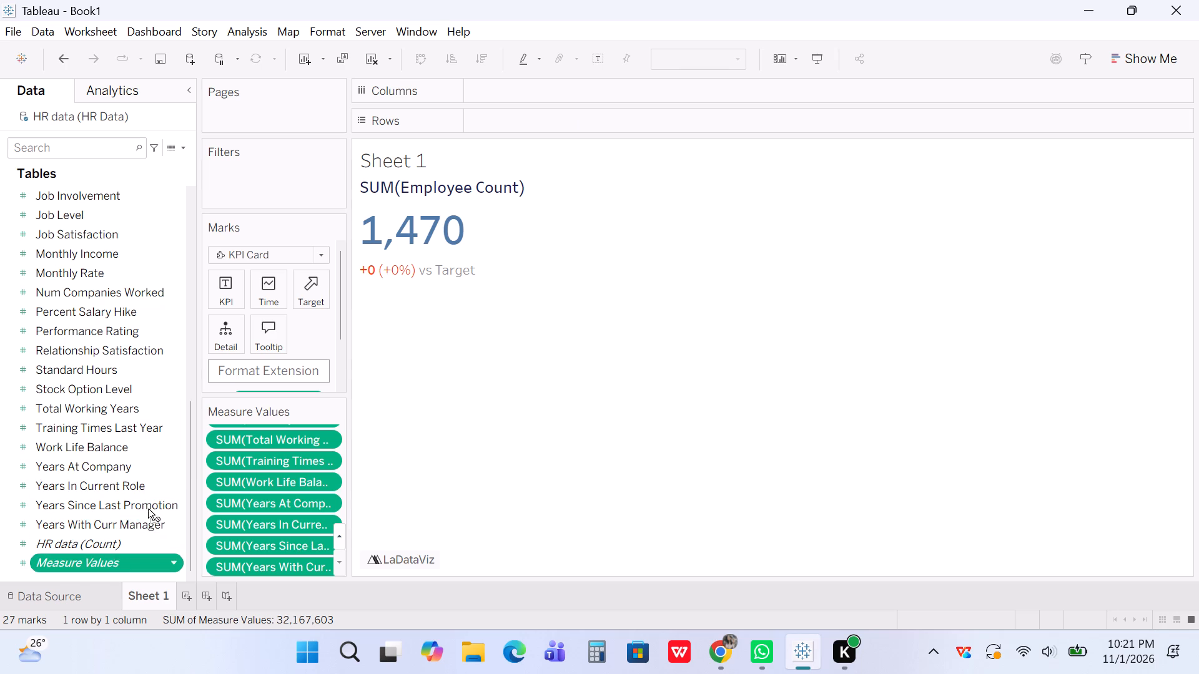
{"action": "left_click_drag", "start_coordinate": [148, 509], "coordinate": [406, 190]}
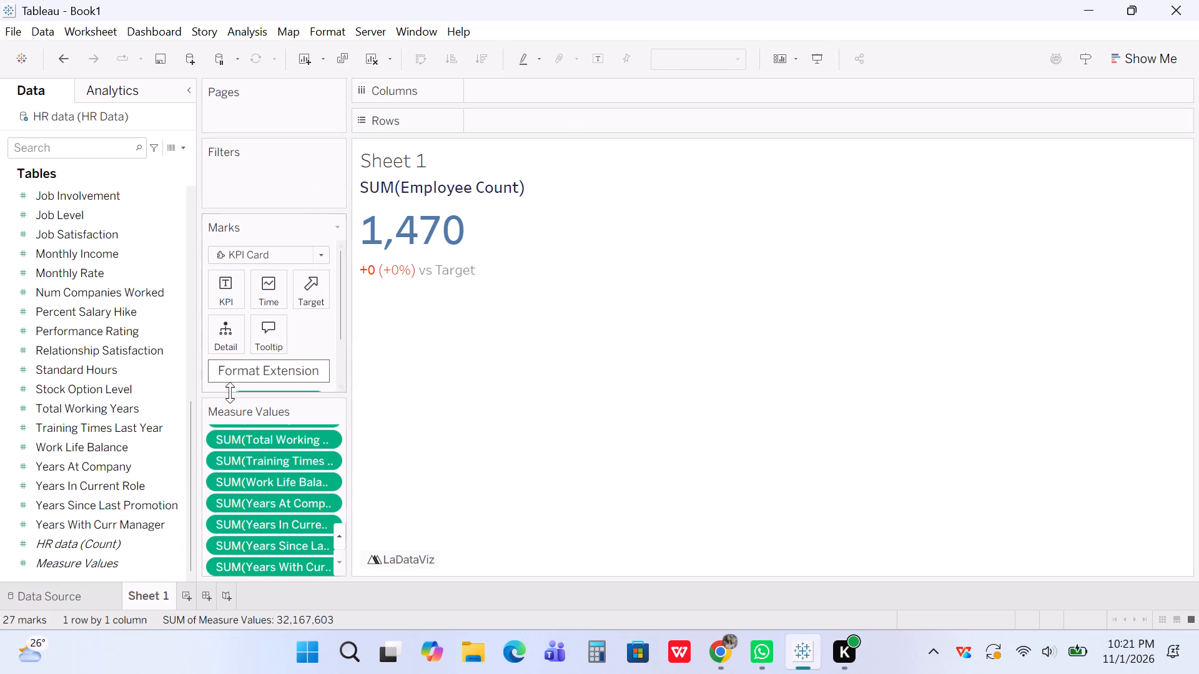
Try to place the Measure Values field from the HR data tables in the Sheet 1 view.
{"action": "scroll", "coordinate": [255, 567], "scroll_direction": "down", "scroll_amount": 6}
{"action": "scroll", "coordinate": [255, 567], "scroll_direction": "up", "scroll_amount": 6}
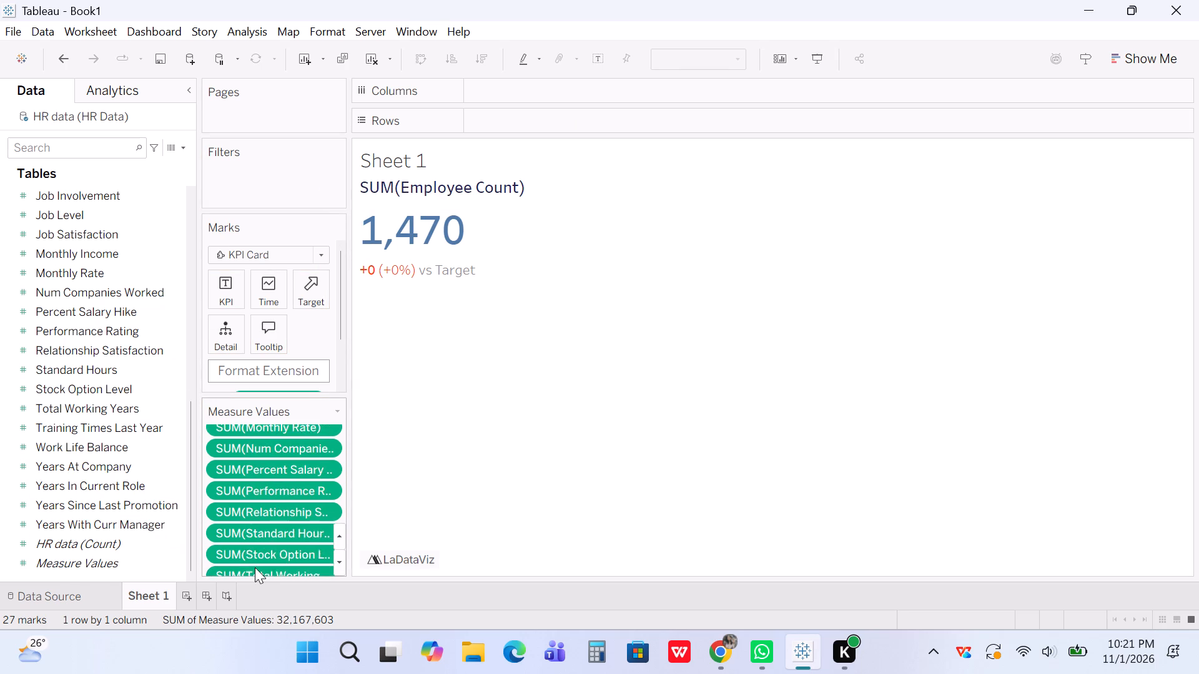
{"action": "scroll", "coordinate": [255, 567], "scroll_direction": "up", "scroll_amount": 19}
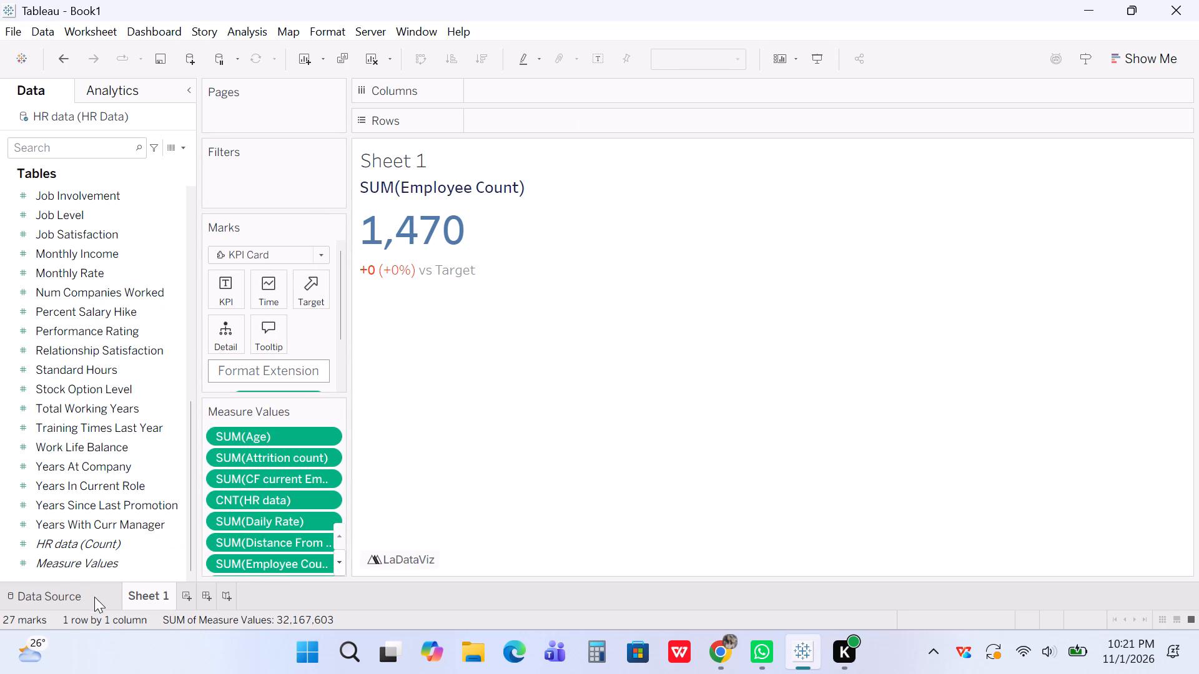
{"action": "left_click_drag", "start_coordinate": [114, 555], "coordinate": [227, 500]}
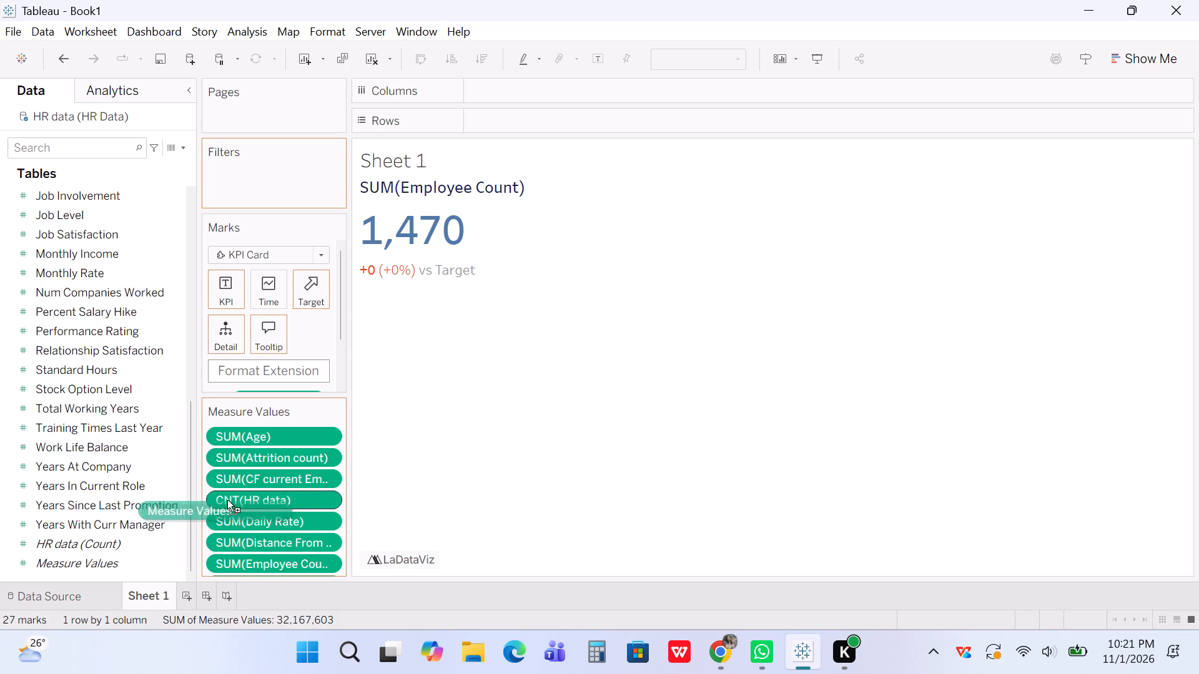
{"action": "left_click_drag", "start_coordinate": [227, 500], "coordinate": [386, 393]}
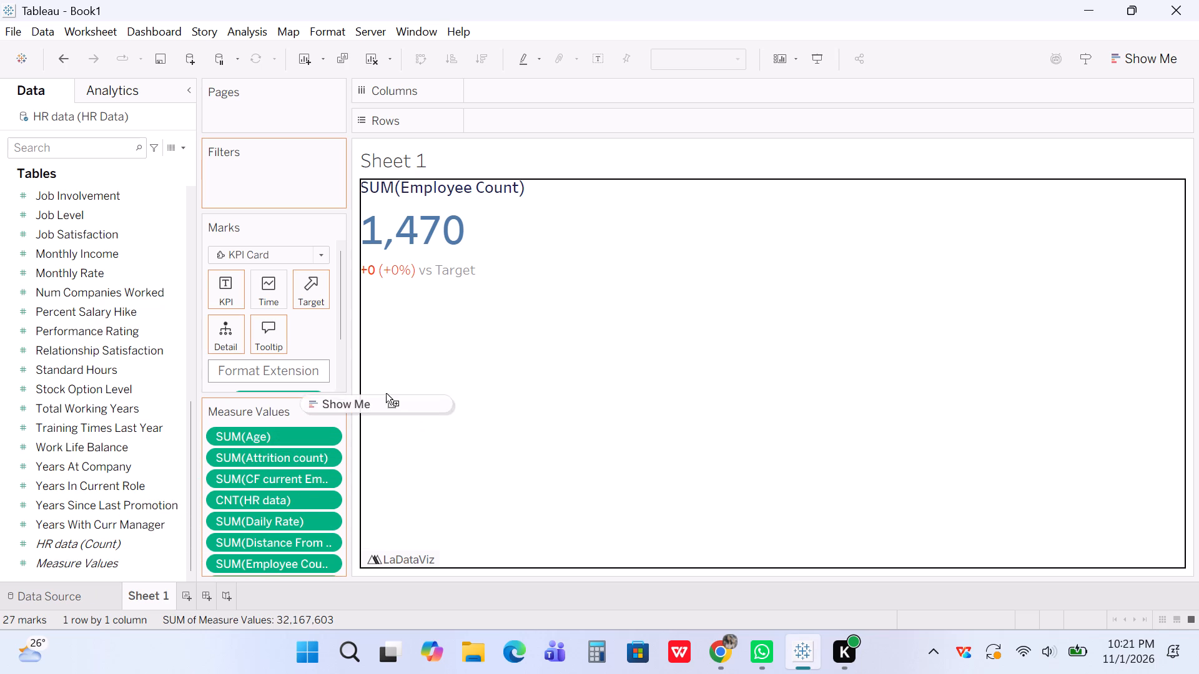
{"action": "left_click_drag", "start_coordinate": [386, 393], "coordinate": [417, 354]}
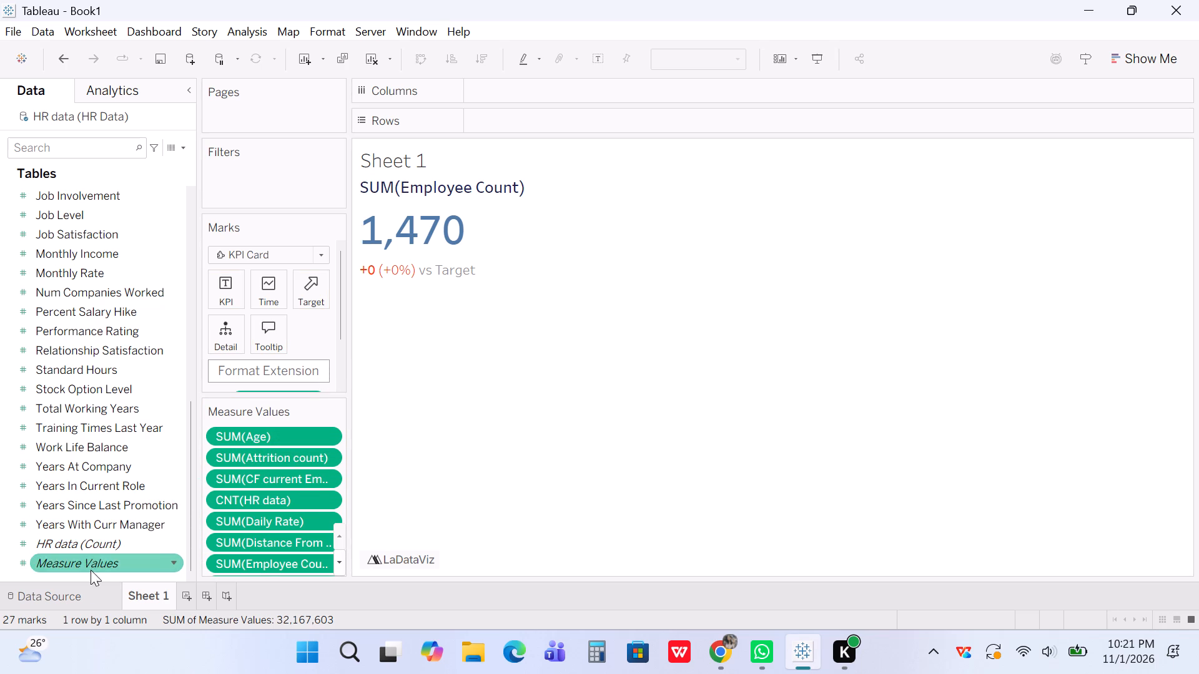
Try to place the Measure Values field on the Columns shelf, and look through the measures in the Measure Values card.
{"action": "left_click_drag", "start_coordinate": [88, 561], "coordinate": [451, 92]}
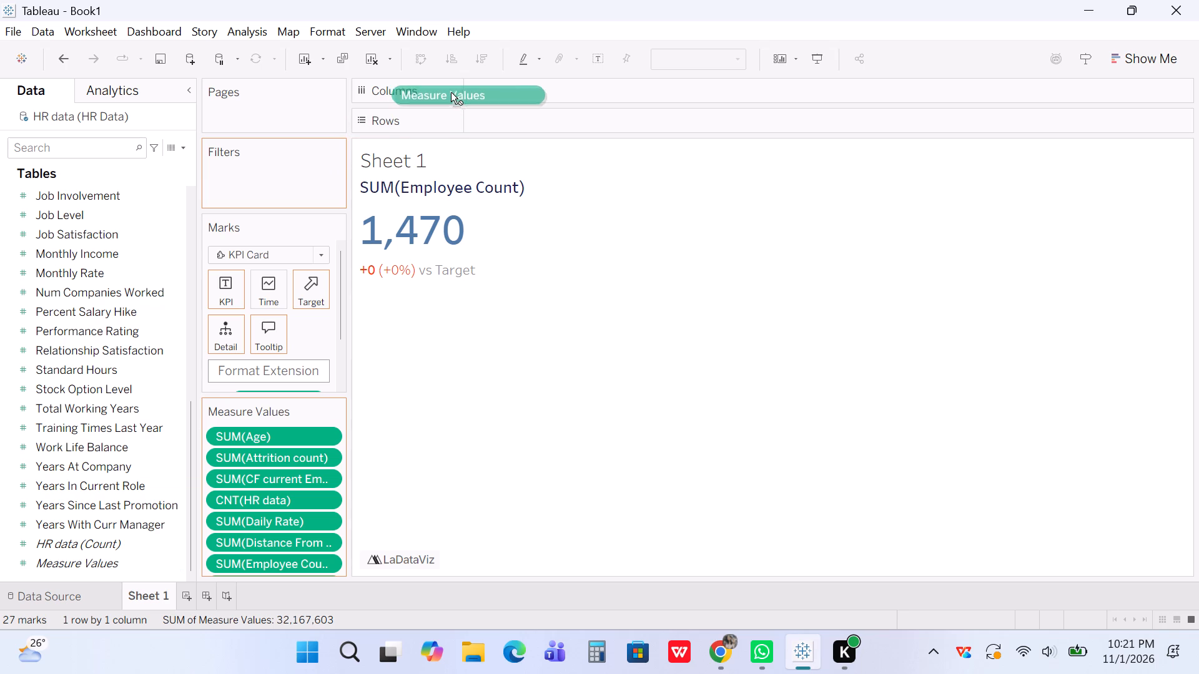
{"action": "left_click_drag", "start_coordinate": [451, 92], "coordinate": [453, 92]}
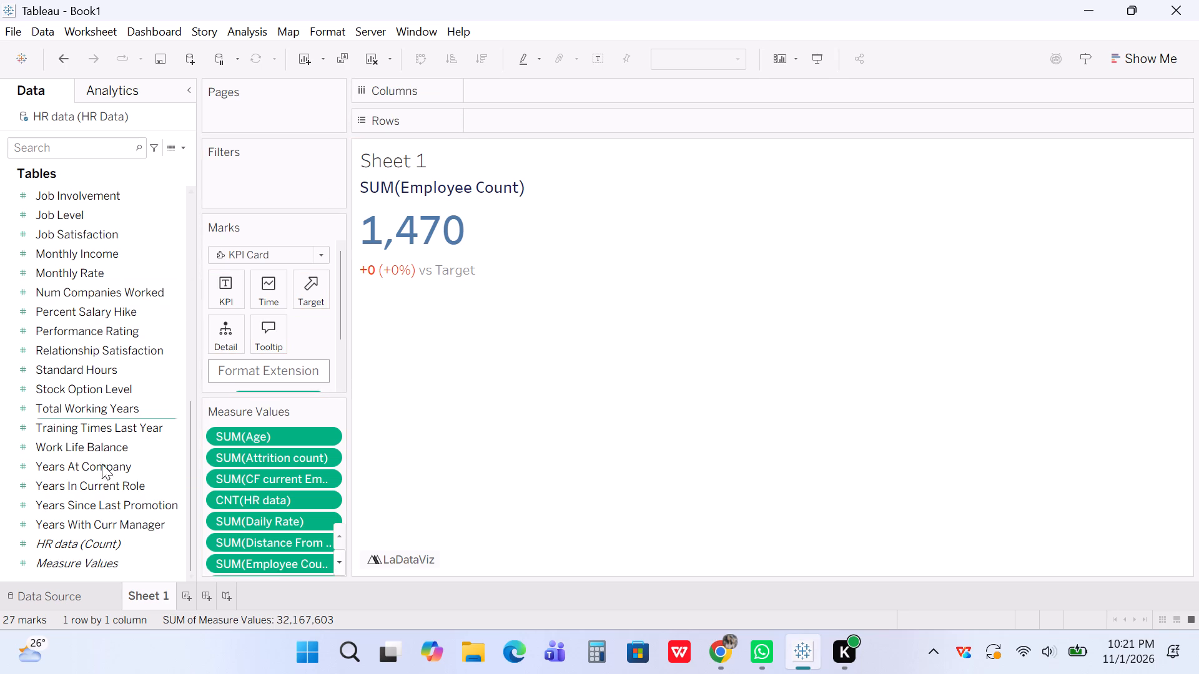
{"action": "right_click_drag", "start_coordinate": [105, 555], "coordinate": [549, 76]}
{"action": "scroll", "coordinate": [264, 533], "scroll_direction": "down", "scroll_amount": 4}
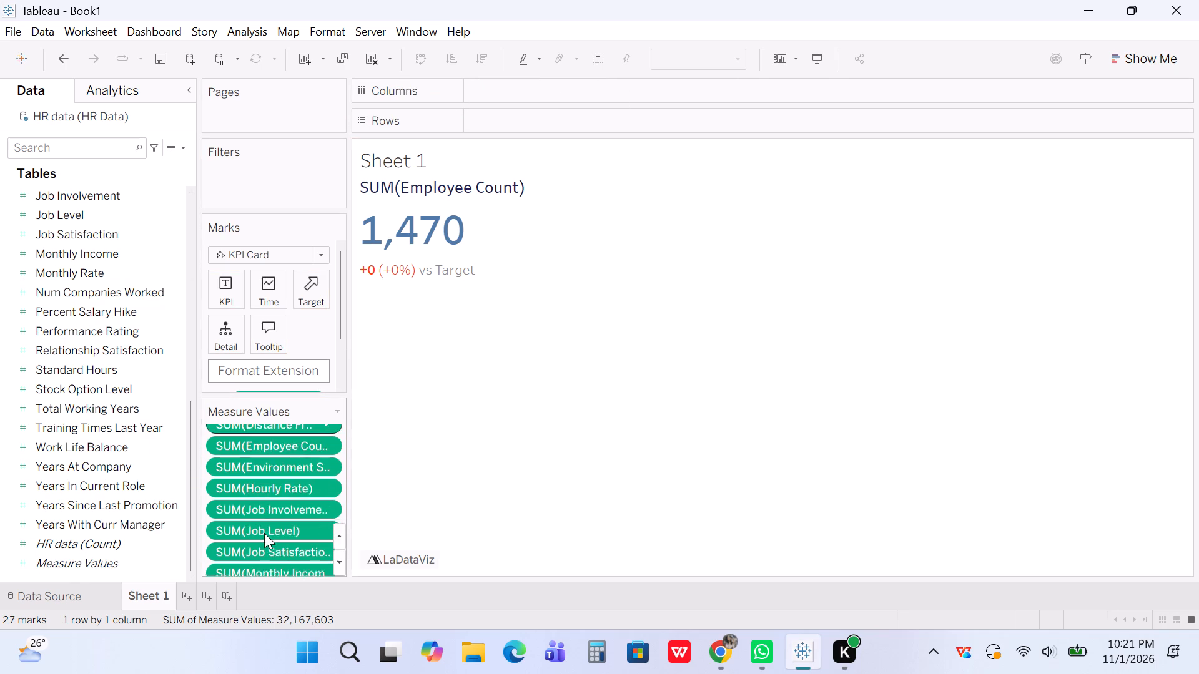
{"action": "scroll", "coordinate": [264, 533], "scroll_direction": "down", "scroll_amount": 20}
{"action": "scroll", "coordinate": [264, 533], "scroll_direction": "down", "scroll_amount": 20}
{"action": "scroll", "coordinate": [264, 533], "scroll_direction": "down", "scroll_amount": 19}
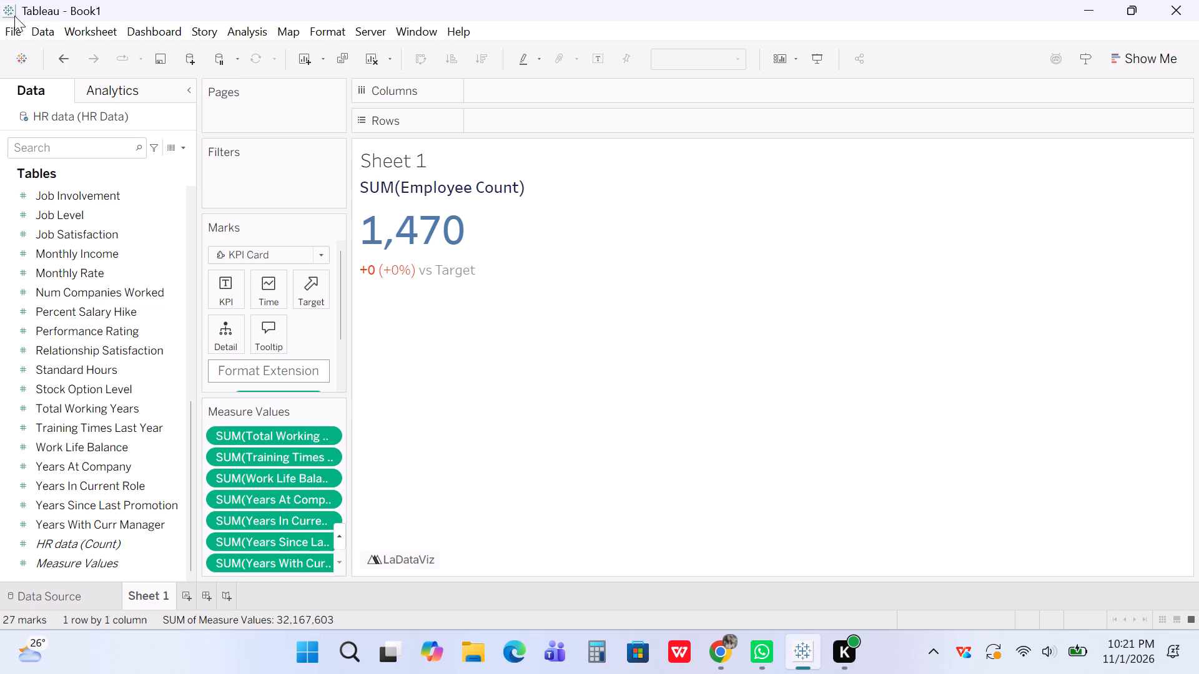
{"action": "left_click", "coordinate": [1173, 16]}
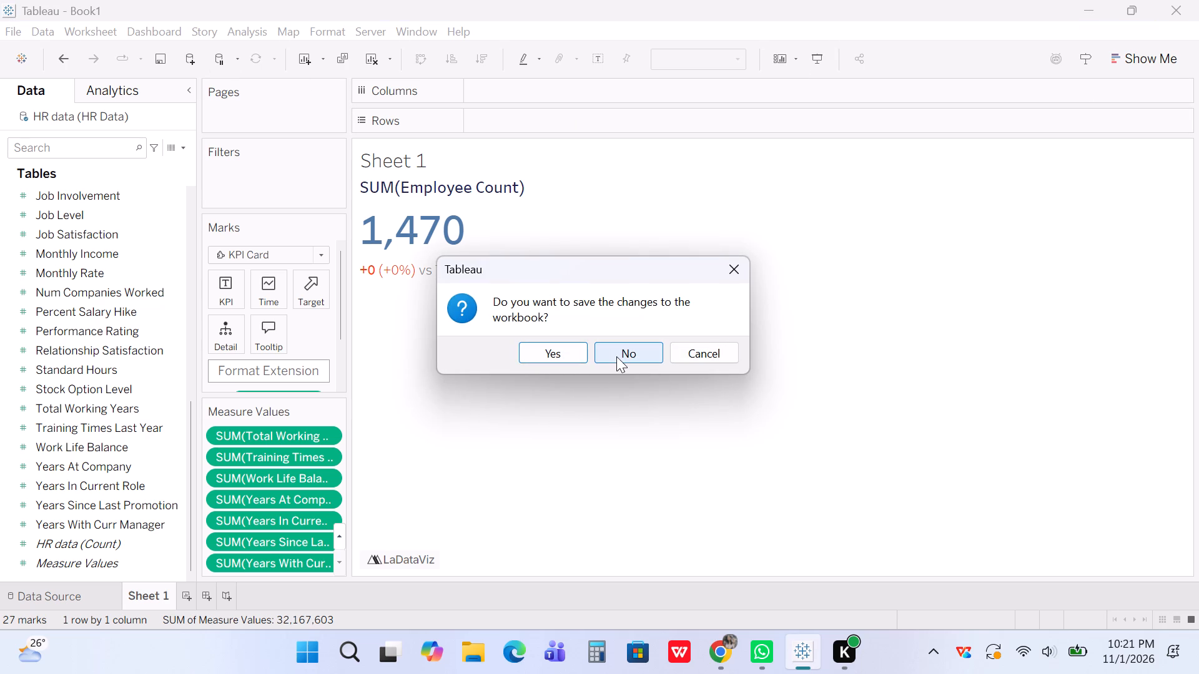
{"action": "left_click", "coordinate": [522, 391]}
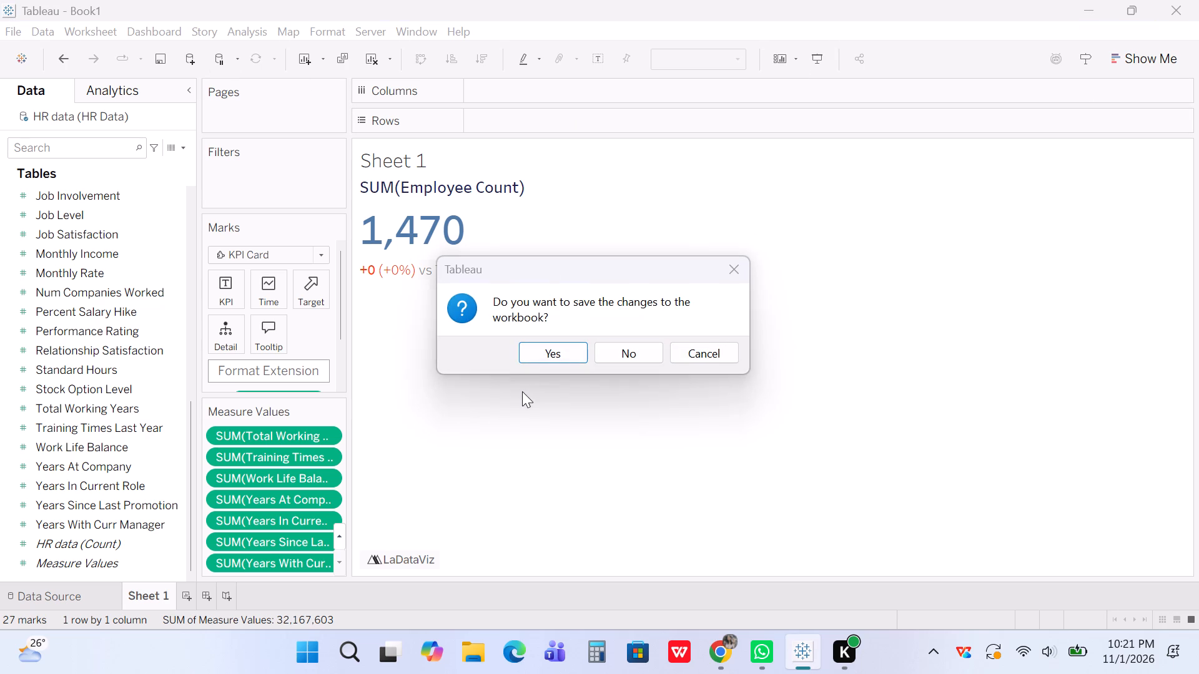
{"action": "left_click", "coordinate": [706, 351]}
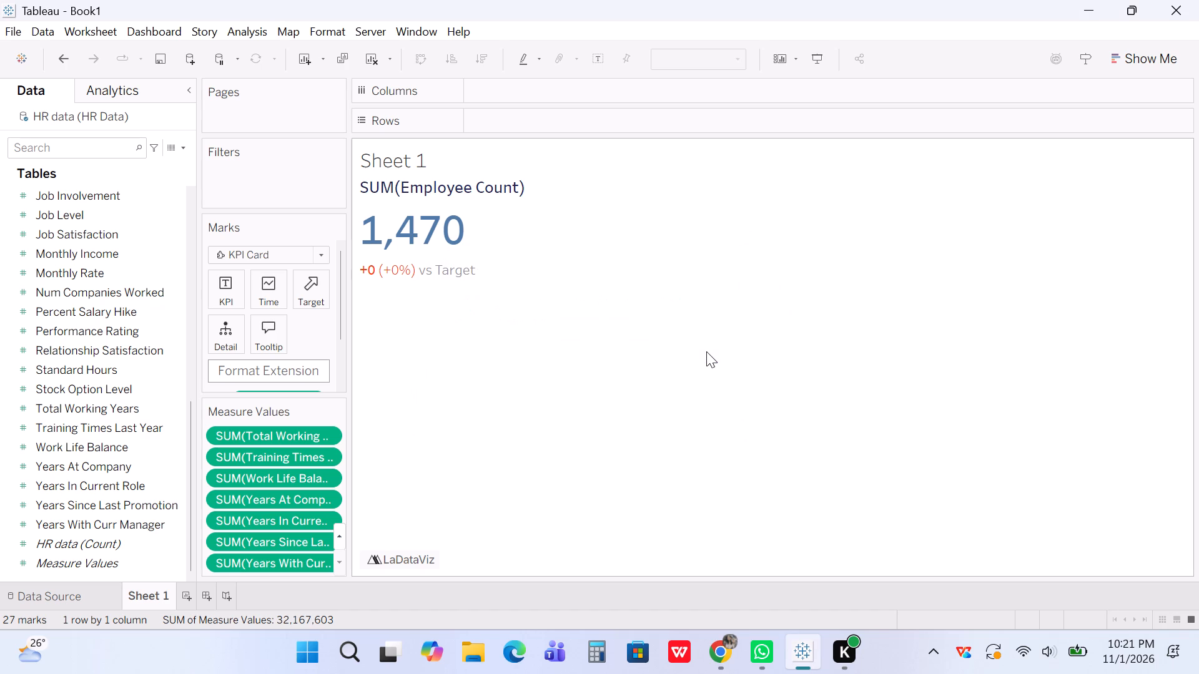
Undo the addition of Measure Values to the Sheet 1 KPI card.
{"action": "key", "text": "ctrl+z"}
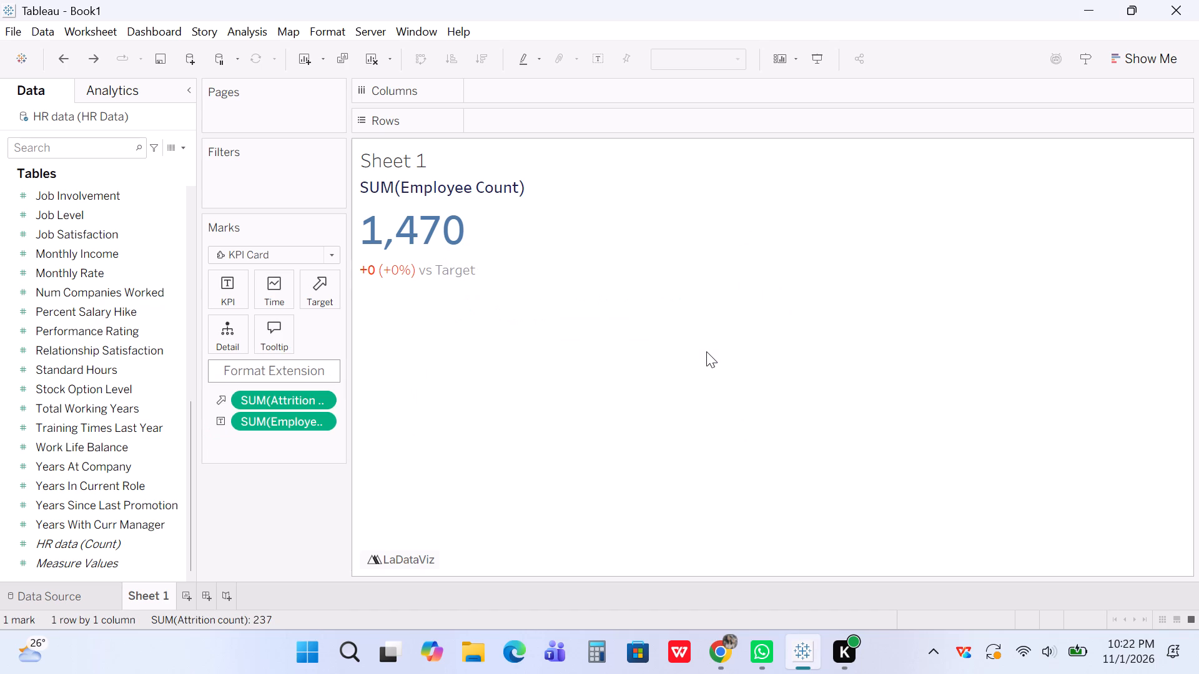
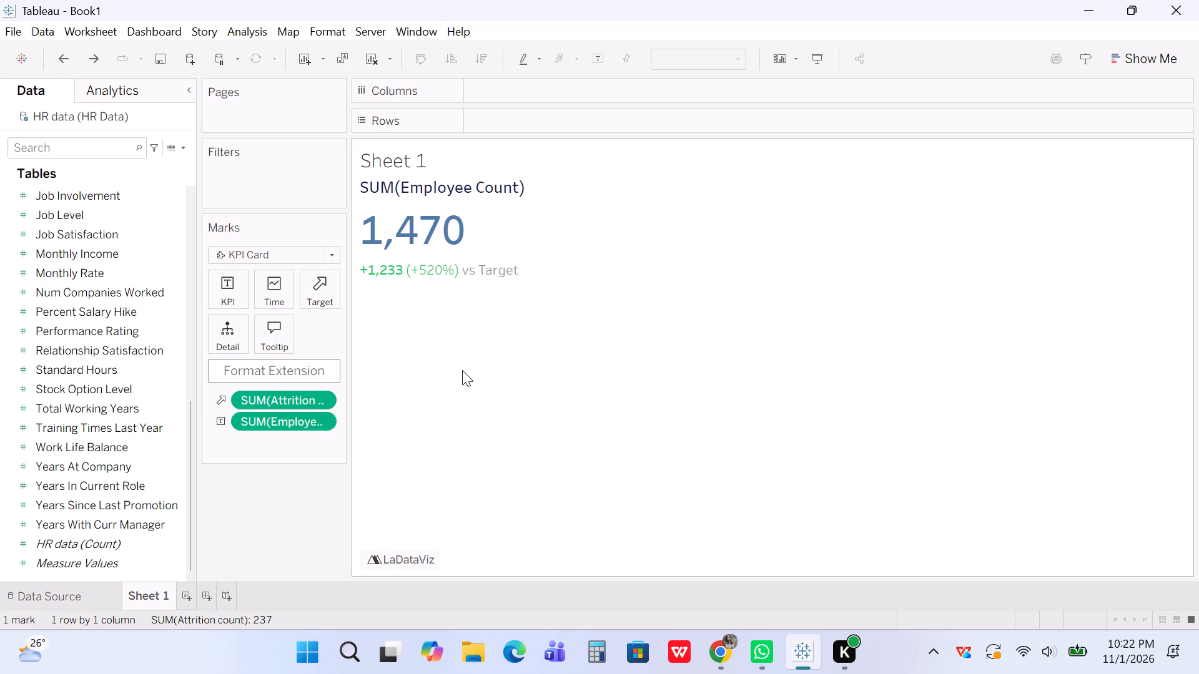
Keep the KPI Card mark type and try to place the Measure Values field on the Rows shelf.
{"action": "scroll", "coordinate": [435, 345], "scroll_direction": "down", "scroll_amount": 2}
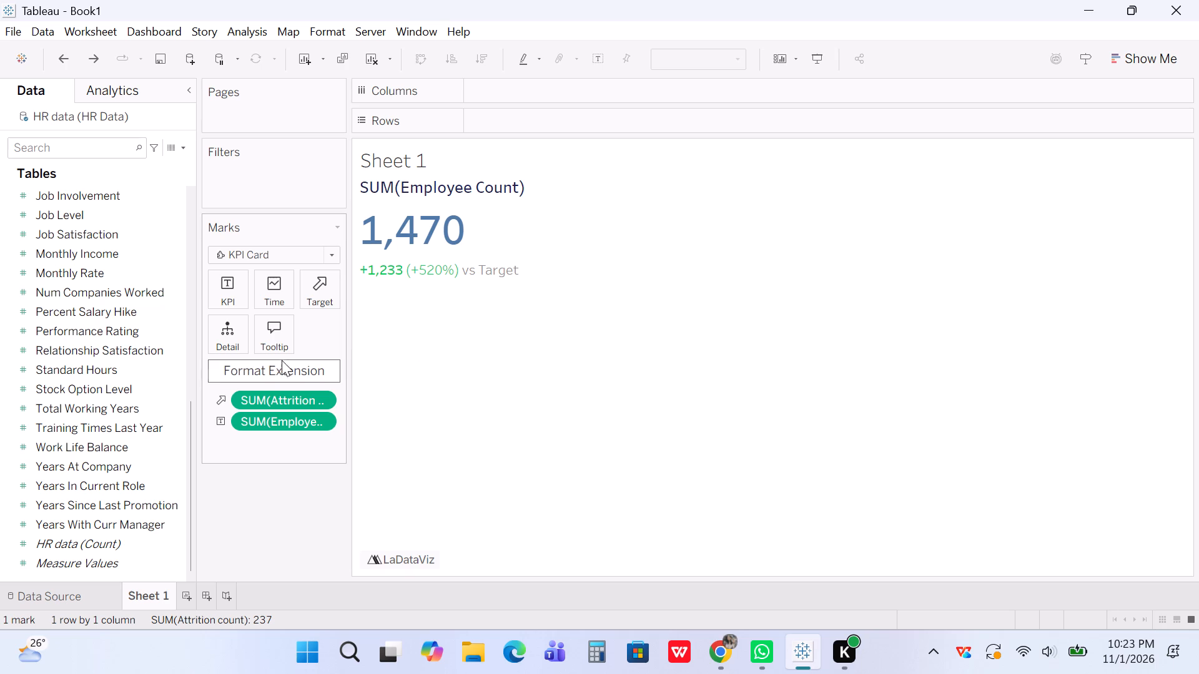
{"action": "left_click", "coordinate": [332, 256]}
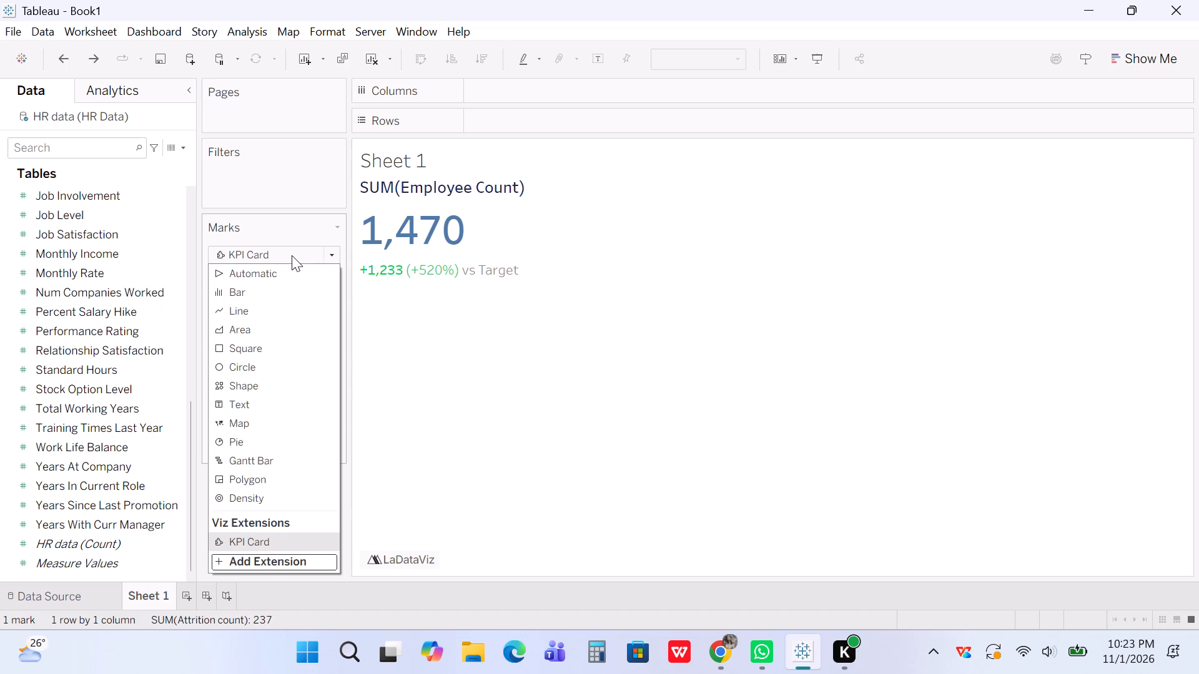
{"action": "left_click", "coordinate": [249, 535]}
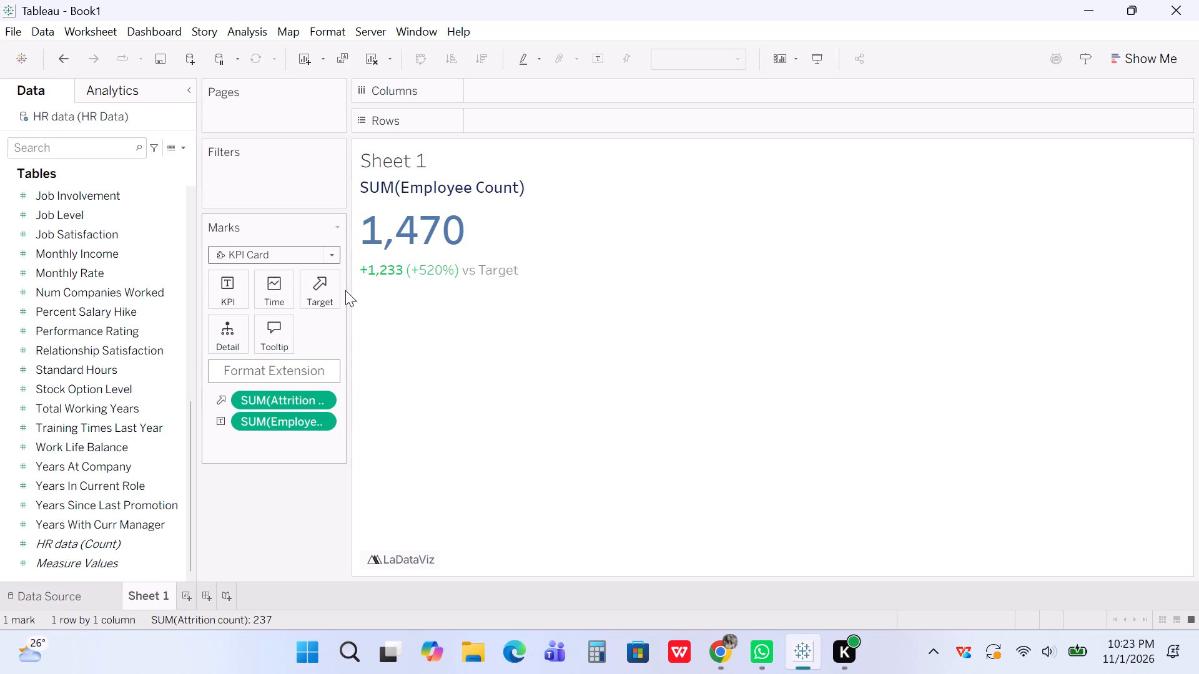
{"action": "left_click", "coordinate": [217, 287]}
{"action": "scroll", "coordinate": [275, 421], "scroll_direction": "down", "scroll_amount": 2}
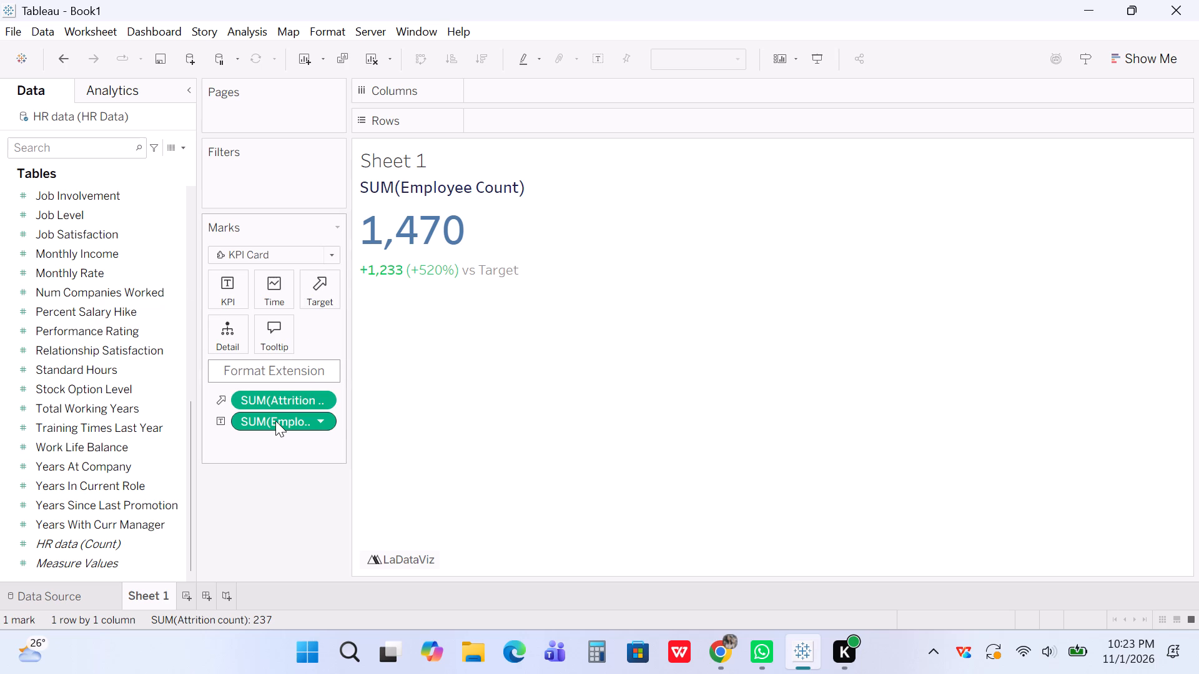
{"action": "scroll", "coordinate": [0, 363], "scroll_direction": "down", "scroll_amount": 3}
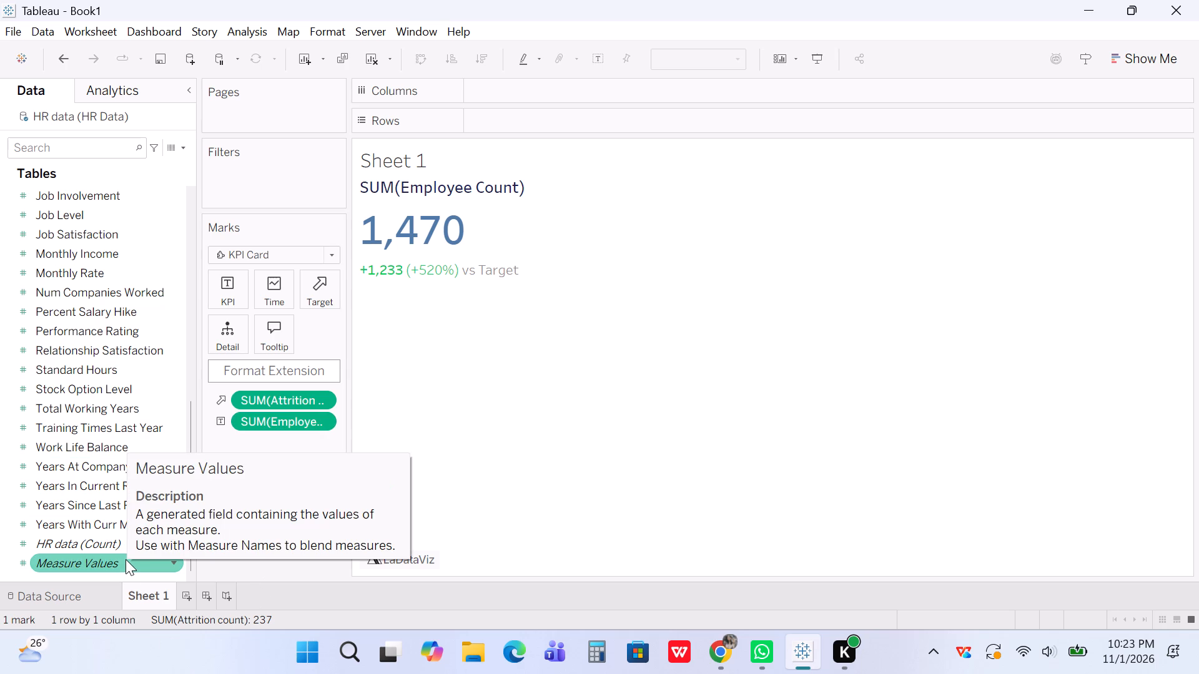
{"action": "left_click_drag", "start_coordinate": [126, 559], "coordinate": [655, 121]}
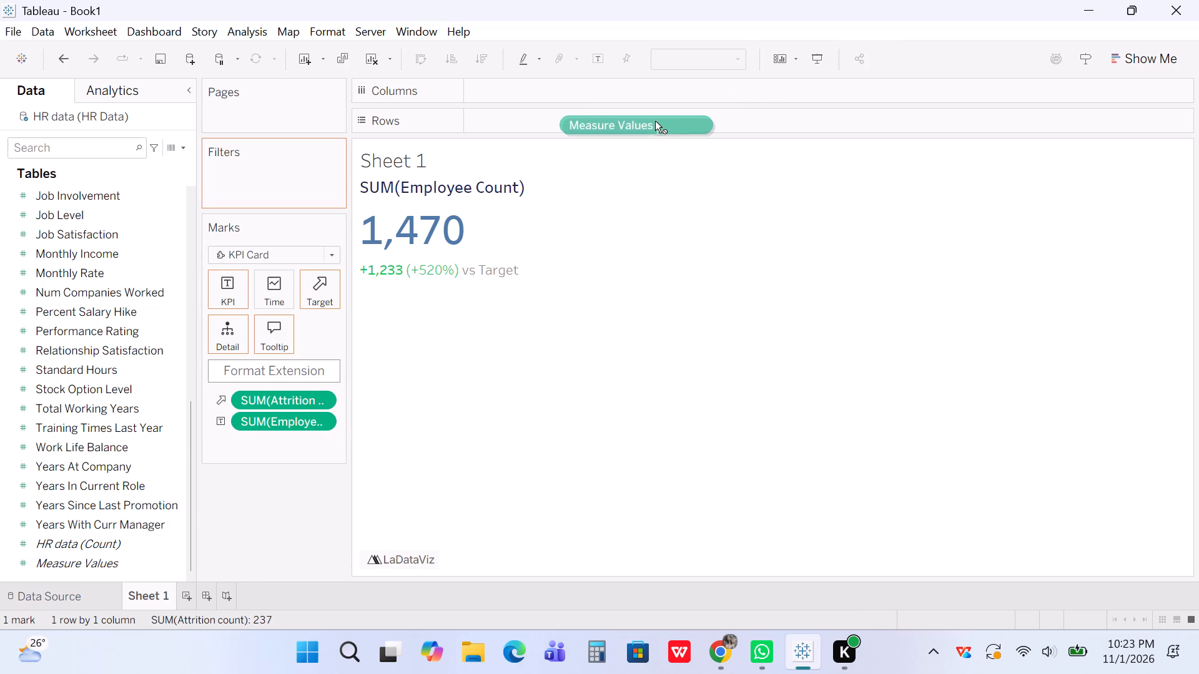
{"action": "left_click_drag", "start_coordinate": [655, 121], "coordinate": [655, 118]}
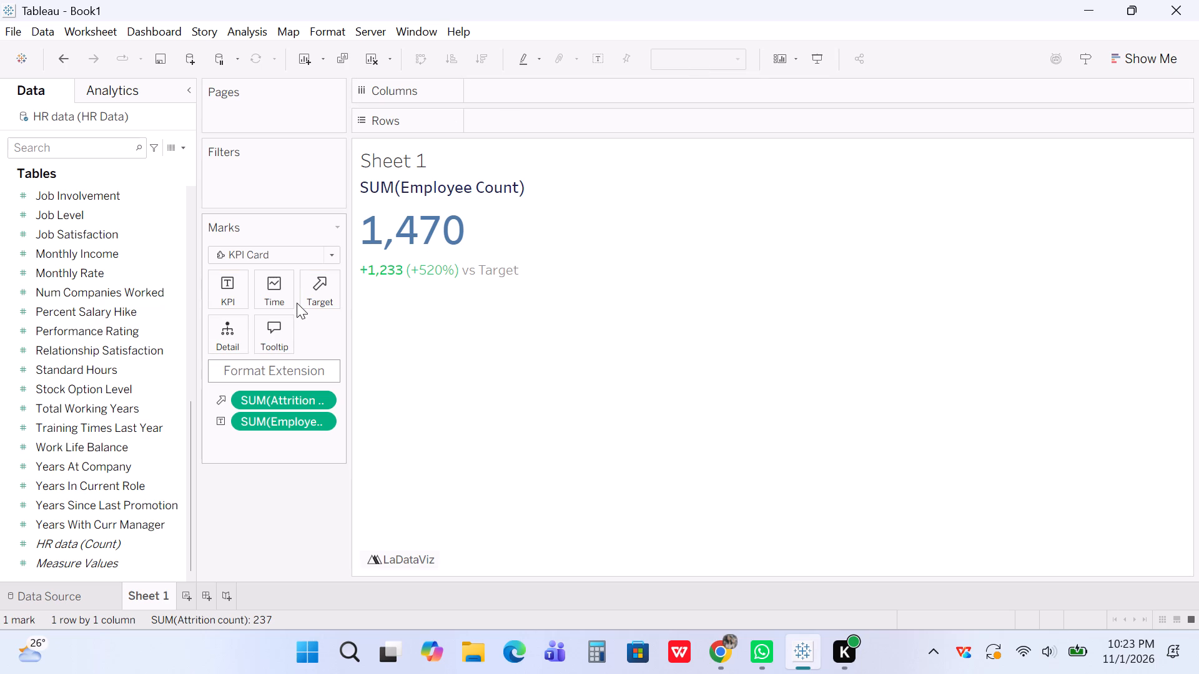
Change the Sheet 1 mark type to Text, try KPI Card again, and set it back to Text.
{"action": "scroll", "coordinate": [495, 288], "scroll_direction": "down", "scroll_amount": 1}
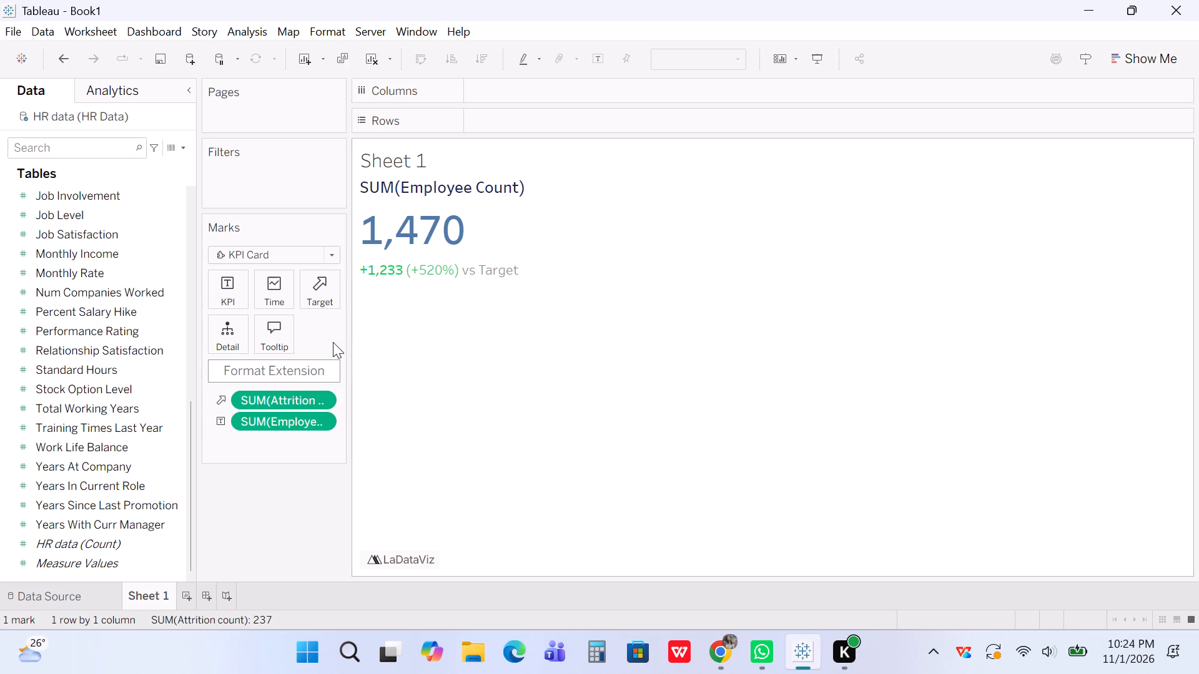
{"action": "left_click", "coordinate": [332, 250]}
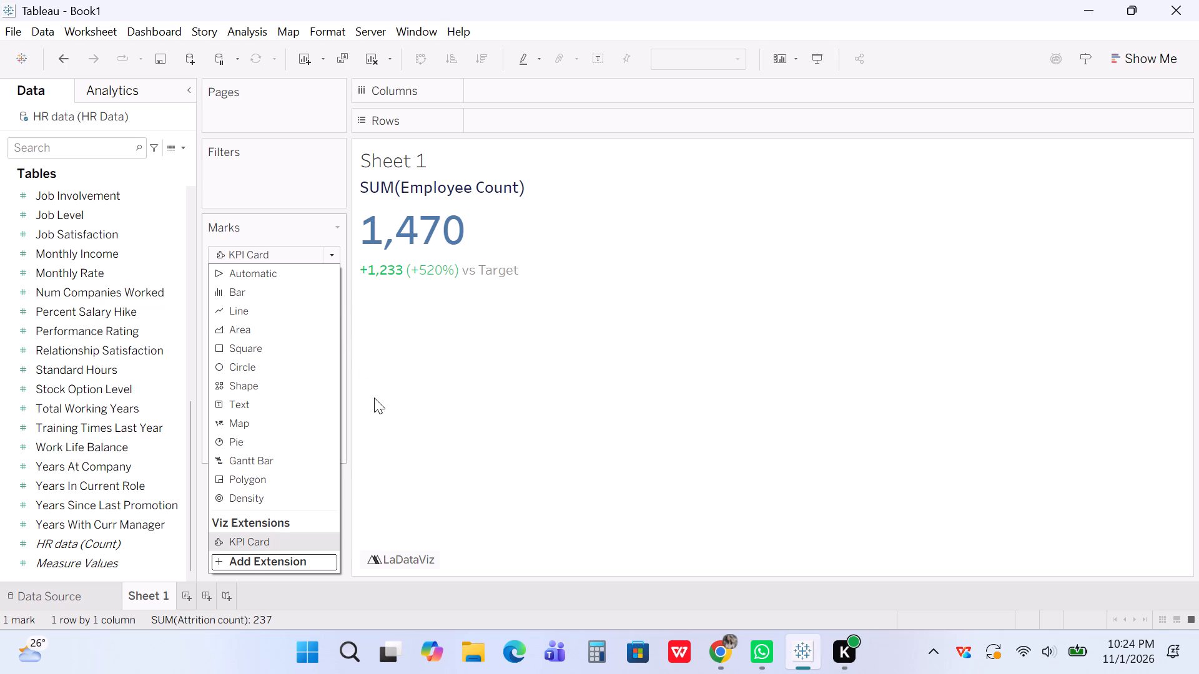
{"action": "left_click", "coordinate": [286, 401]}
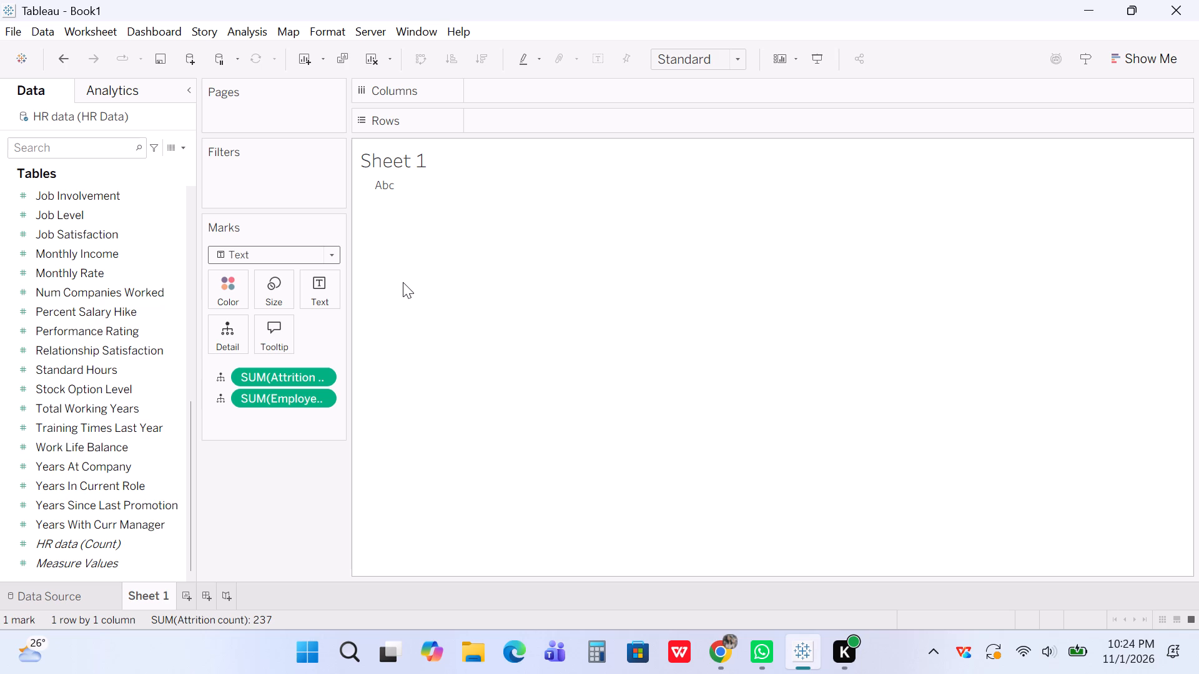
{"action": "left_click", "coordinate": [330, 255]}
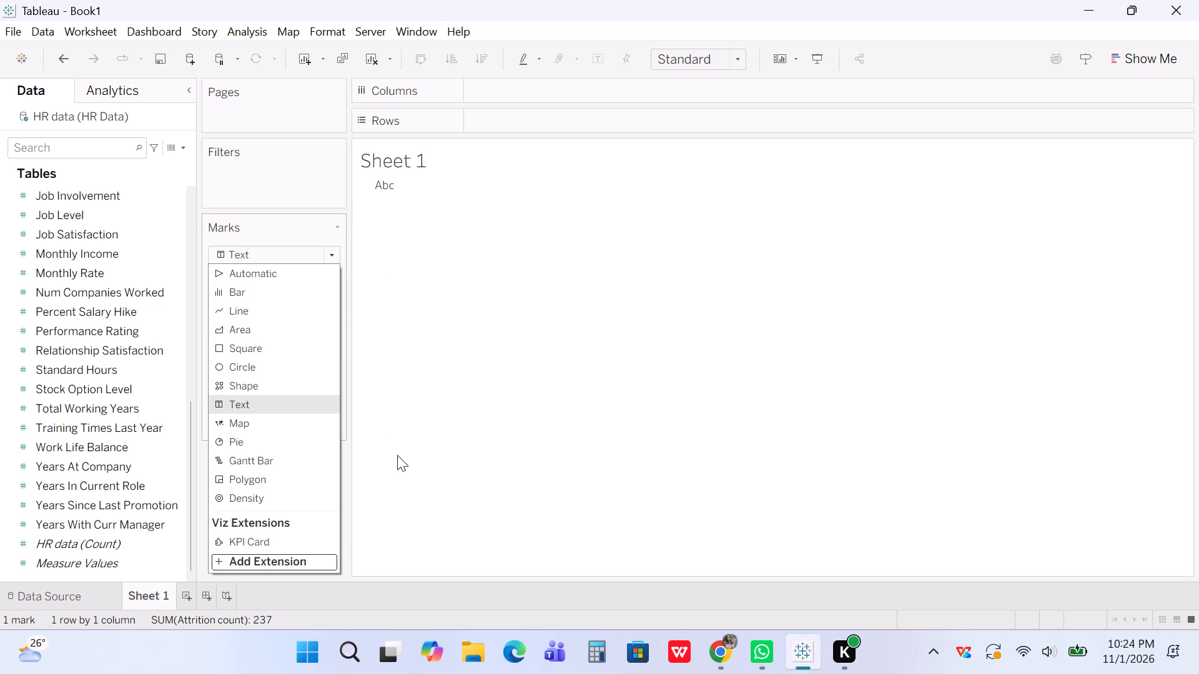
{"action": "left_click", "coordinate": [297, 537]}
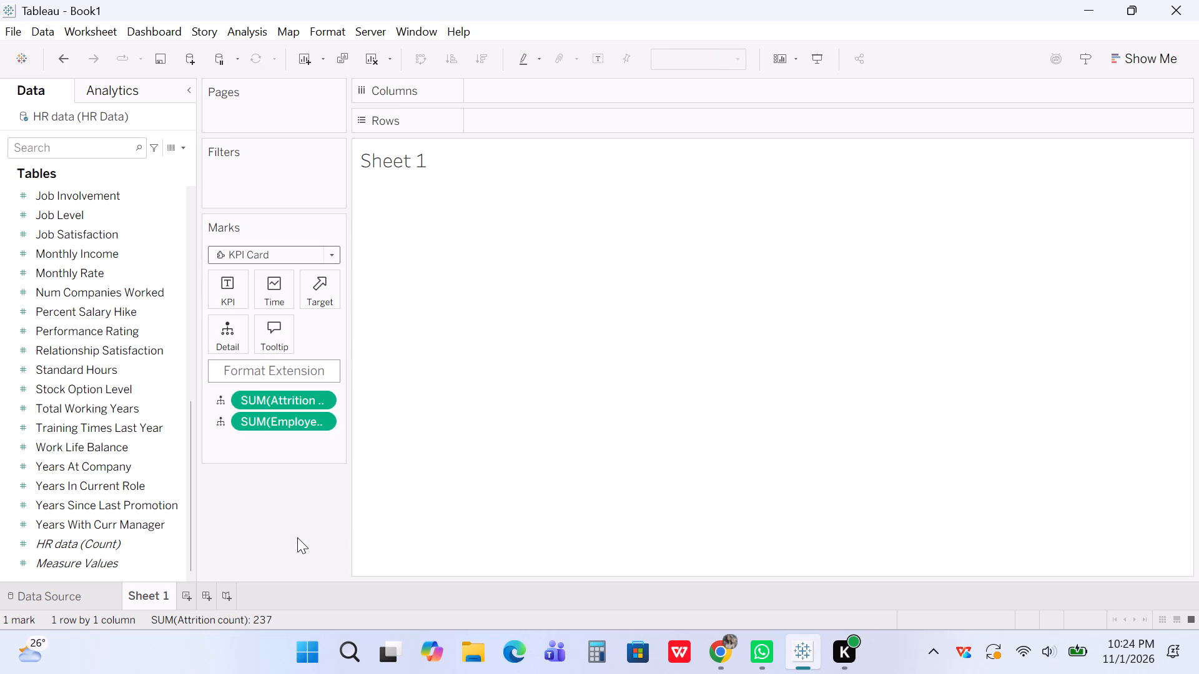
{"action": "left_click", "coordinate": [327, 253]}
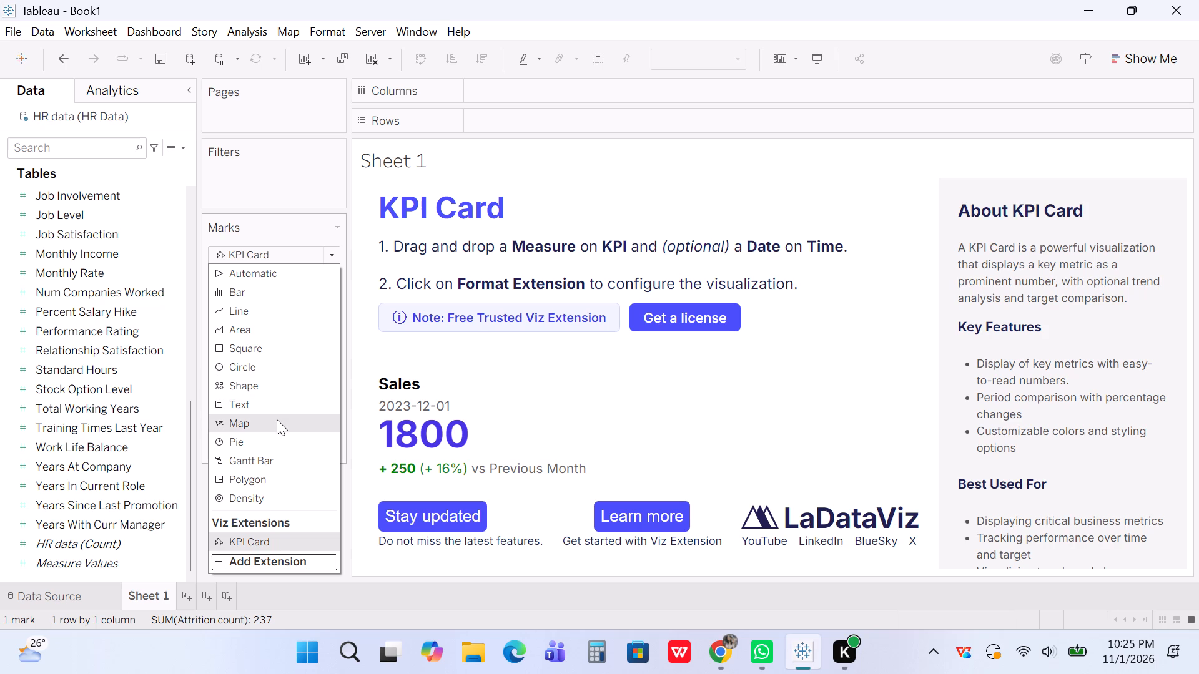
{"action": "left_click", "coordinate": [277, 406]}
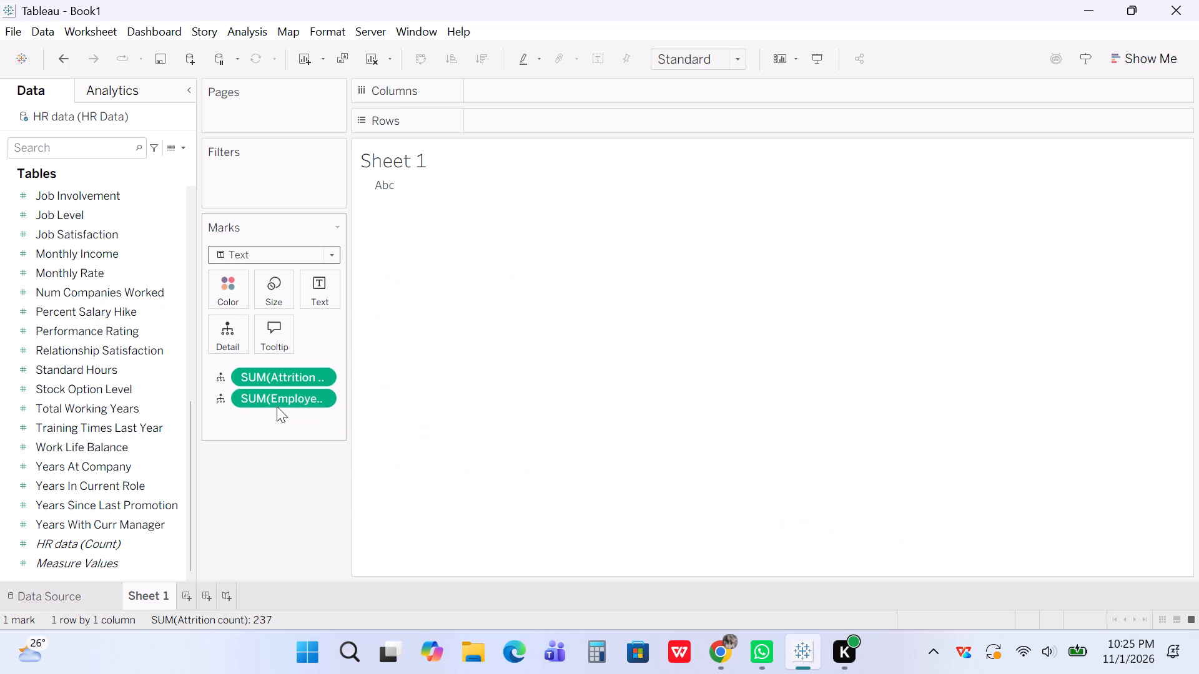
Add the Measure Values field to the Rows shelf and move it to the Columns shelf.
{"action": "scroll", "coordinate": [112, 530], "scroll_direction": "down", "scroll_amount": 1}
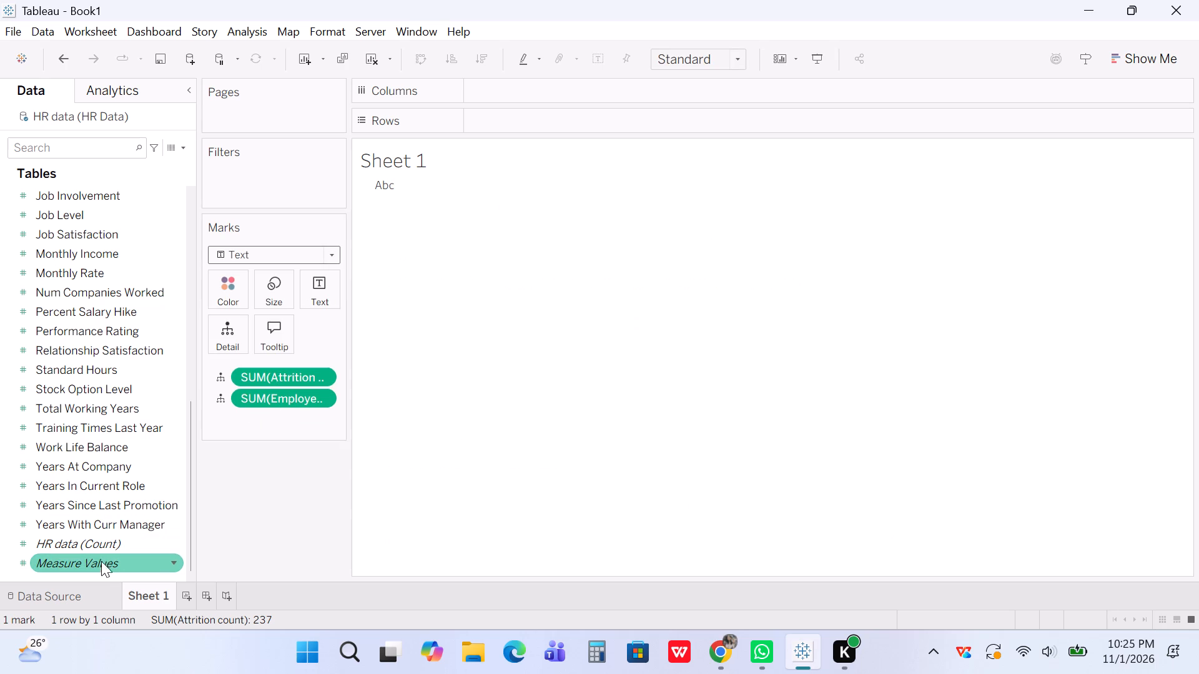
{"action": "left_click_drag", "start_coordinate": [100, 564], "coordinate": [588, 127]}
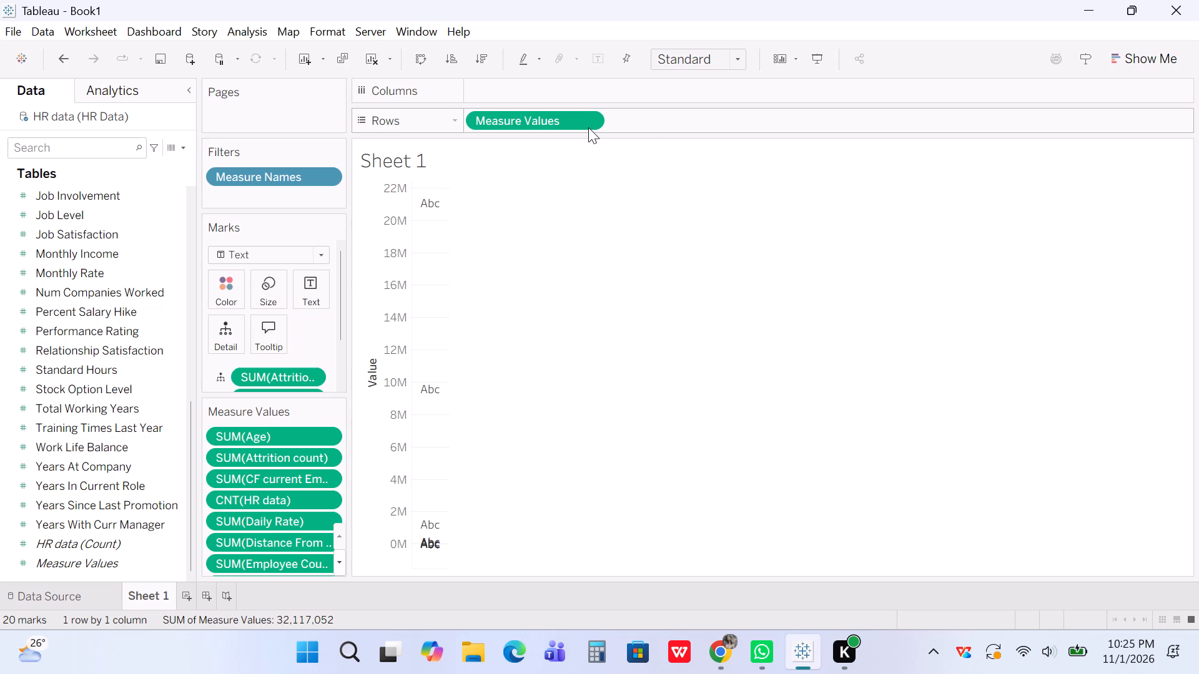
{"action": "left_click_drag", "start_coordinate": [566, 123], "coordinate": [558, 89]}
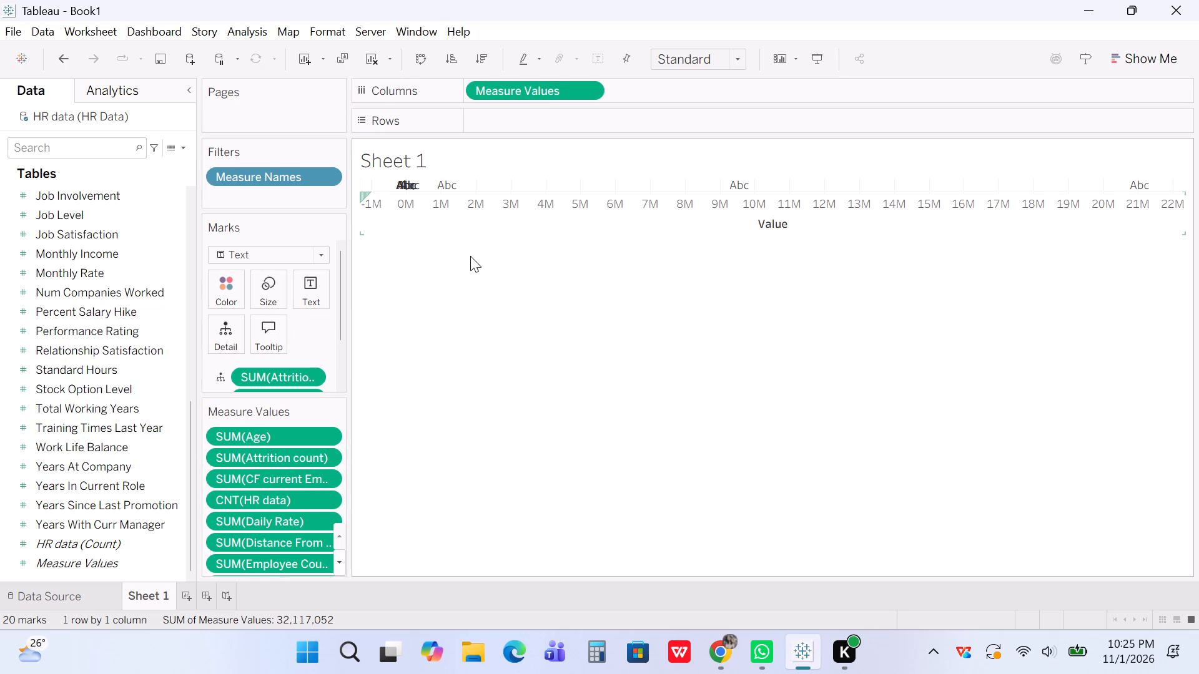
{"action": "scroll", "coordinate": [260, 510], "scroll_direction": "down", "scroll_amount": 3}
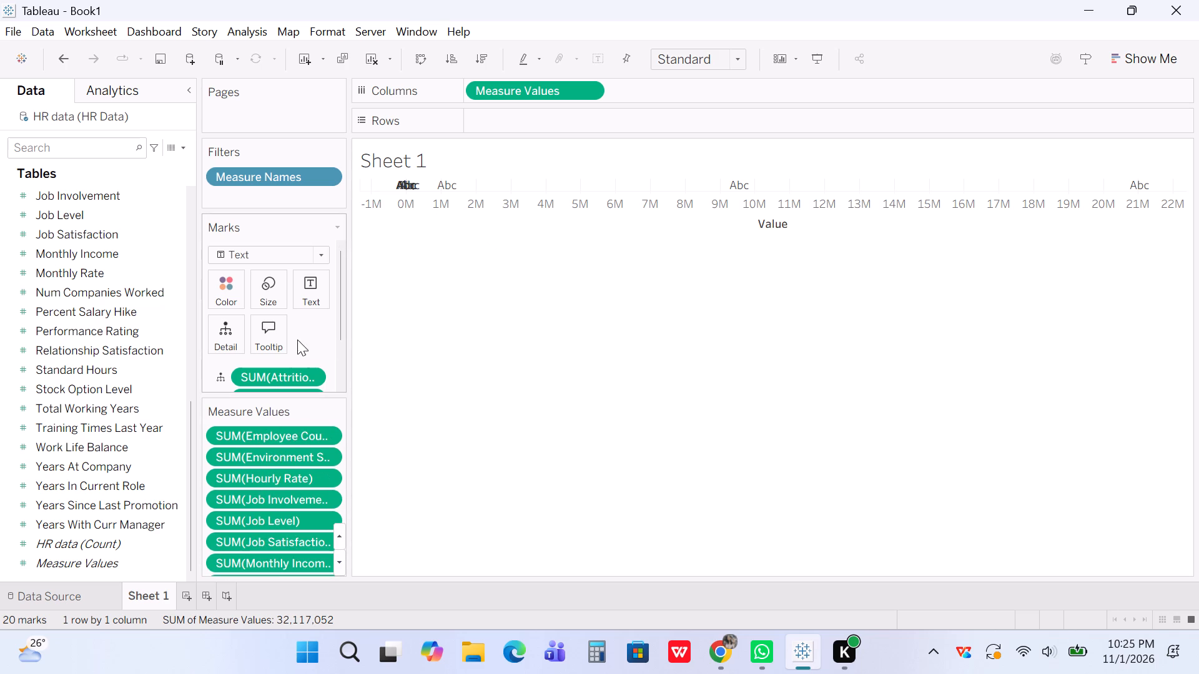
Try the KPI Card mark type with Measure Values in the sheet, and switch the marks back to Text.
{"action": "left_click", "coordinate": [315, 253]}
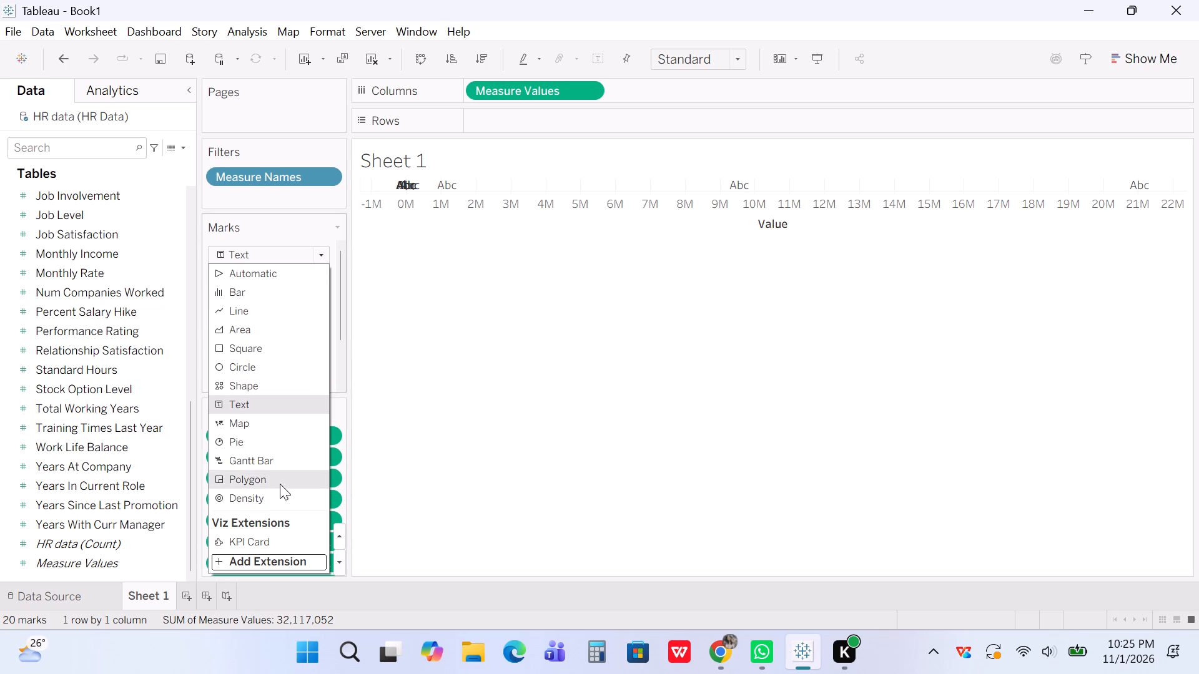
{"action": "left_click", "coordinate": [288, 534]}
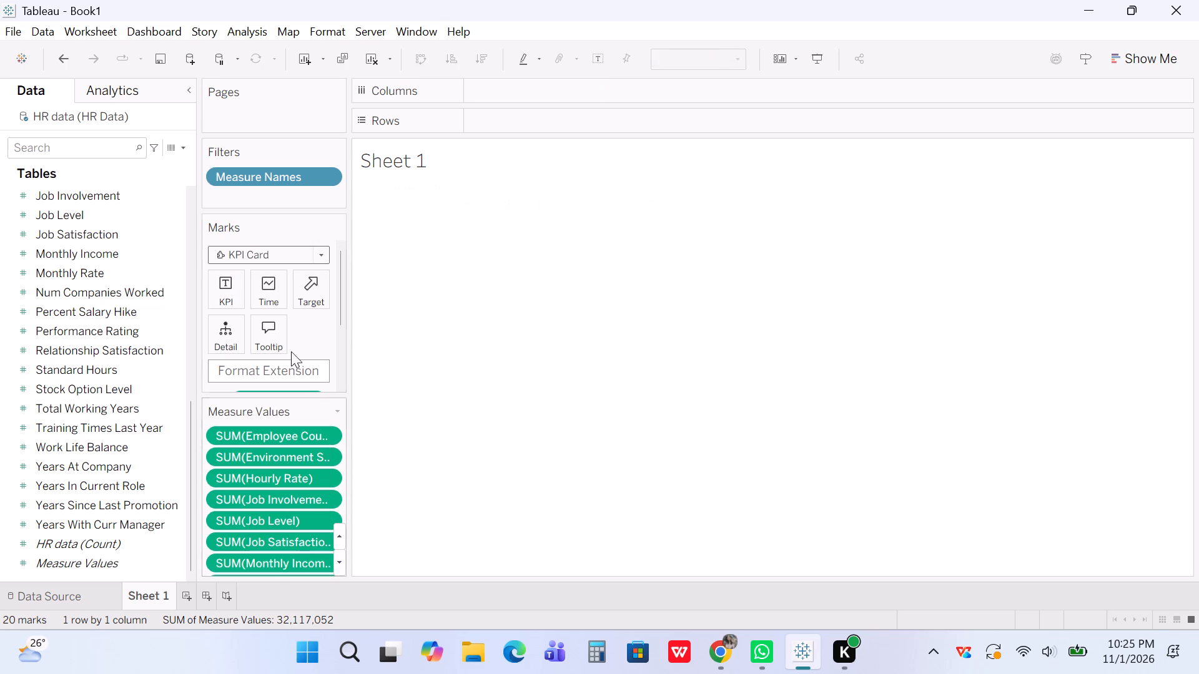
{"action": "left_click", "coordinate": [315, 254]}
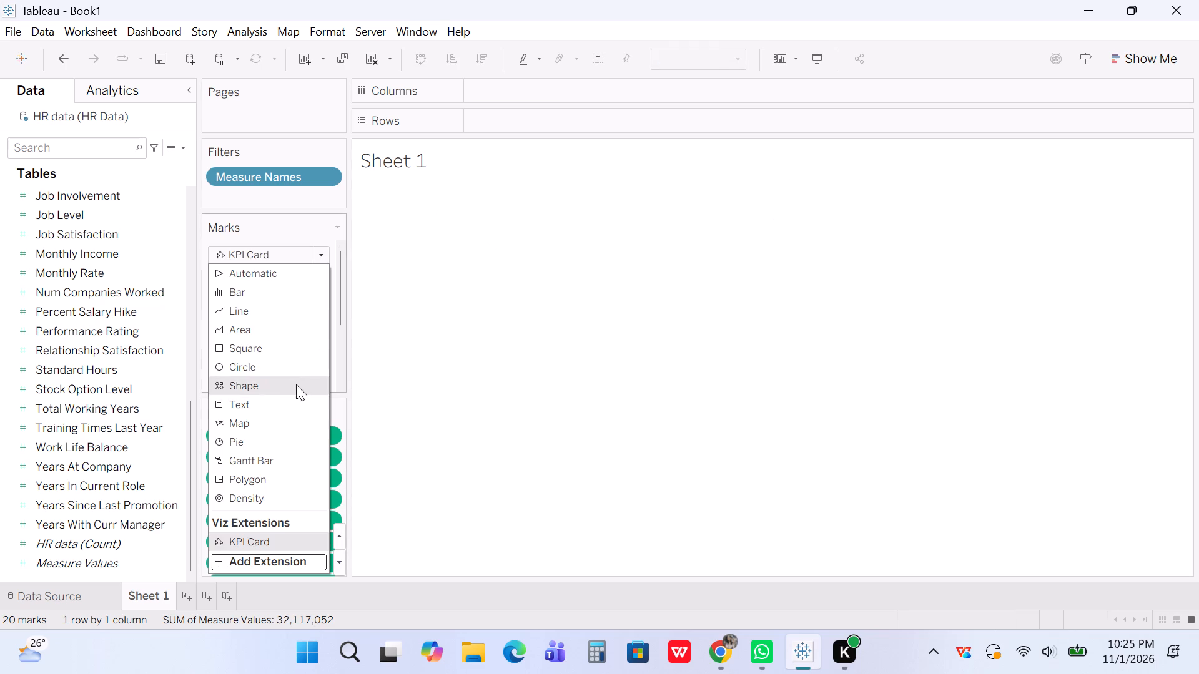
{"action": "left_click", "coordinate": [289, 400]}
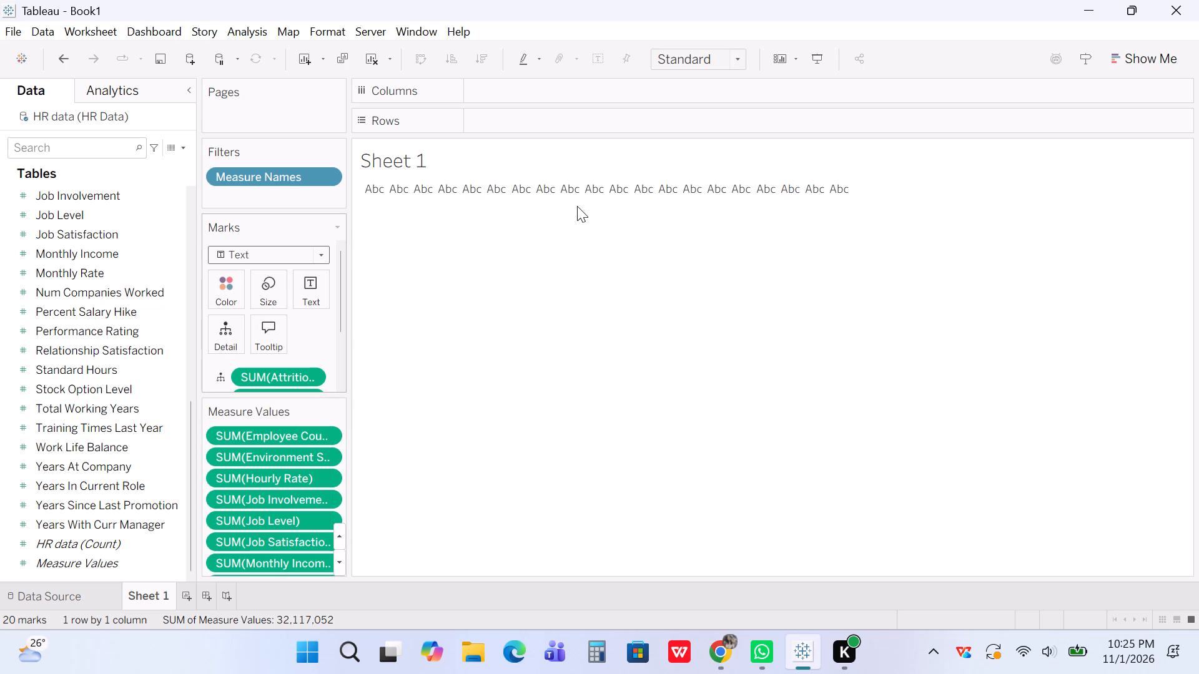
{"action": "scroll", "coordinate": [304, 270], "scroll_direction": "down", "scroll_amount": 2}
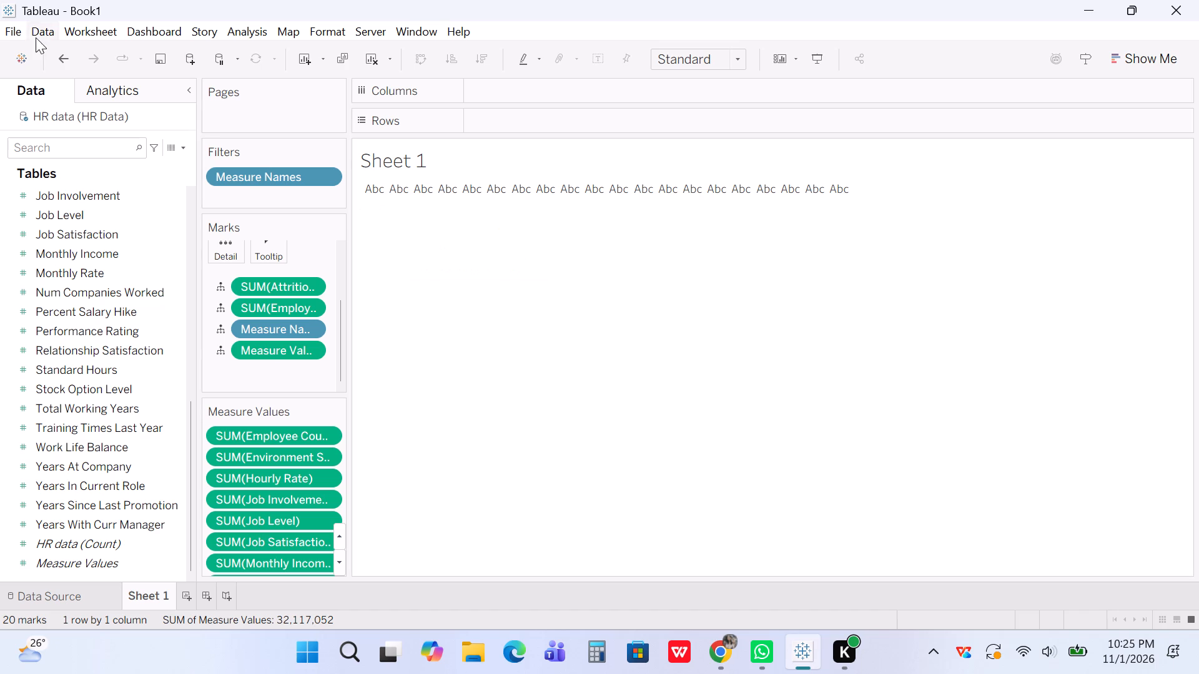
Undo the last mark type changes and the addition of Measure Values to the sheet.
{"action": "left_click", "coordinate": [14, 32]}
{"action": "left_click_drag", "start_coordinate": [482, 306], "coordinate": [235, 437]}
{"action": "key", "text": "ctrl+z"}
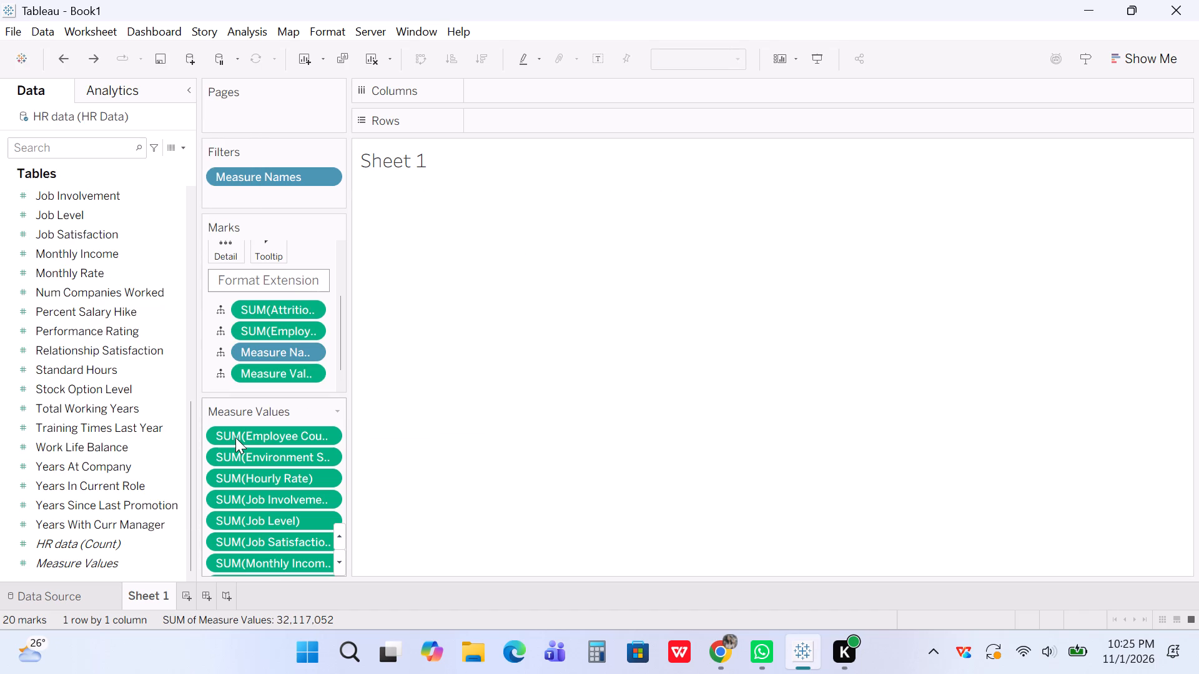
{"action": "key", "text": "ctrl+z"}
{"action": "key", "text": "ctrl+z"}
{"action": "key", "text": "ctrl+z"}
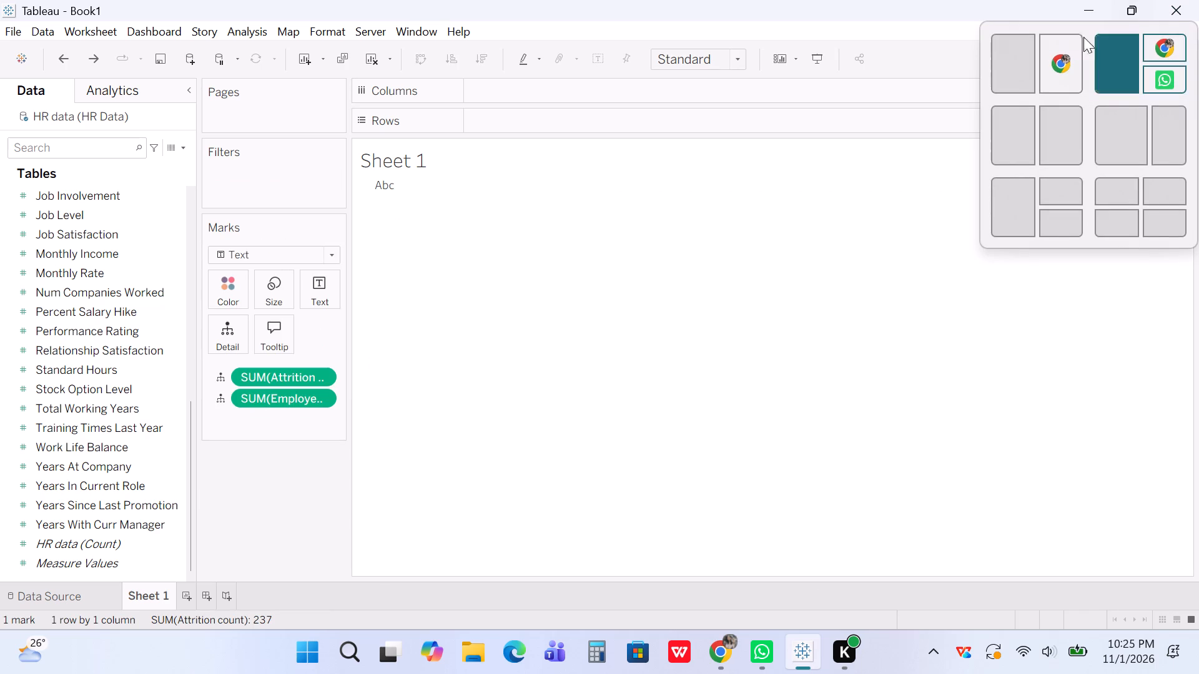
Arrange the Tableau window side by side with the Chrome window playing the HR dashboard tutorial.
{"action": "left_click", "coordinate": [1040, 62]}
{"action": "left_click", "coordinate": [976, 229]}
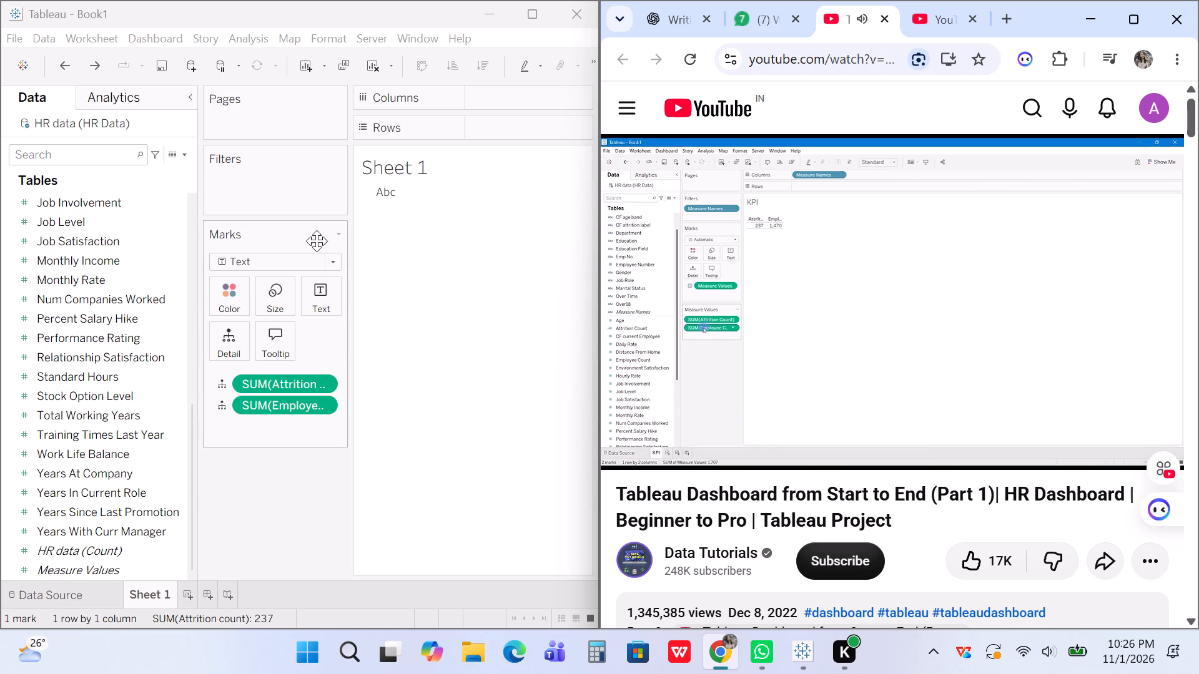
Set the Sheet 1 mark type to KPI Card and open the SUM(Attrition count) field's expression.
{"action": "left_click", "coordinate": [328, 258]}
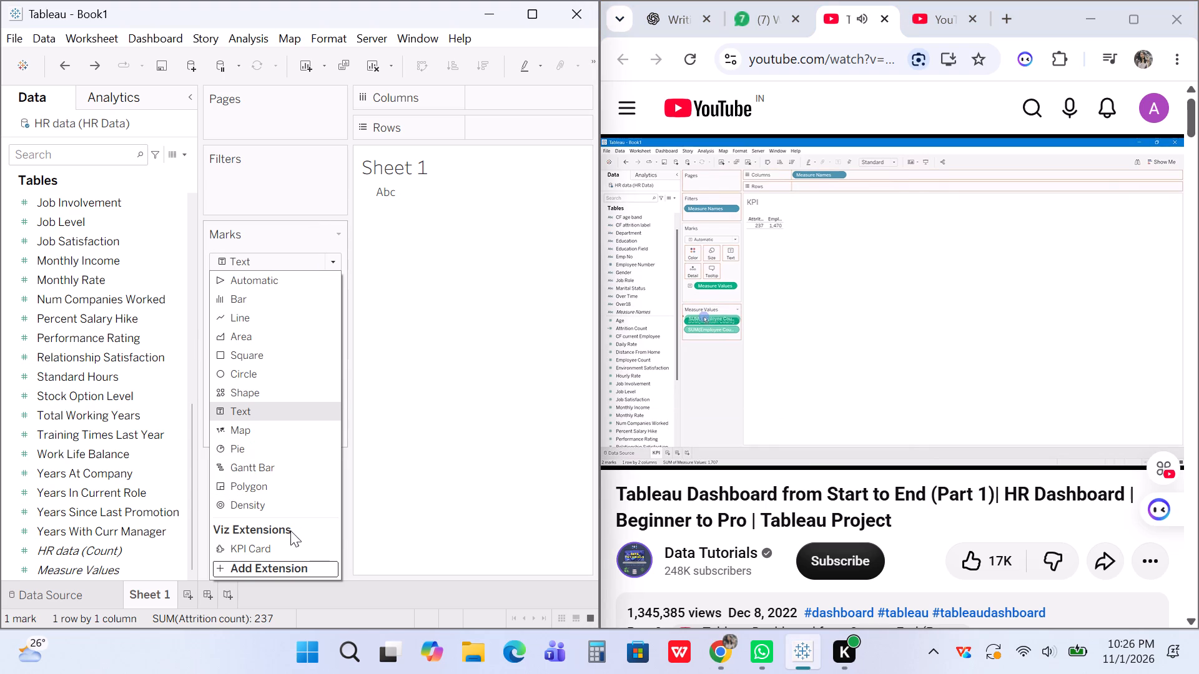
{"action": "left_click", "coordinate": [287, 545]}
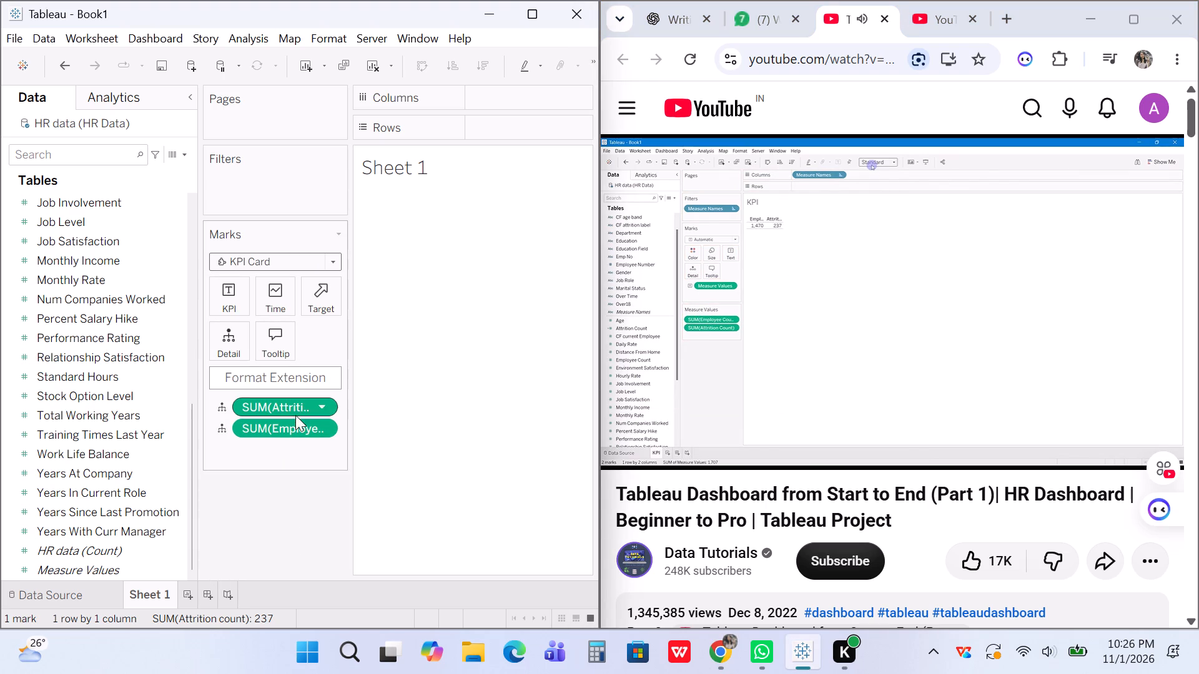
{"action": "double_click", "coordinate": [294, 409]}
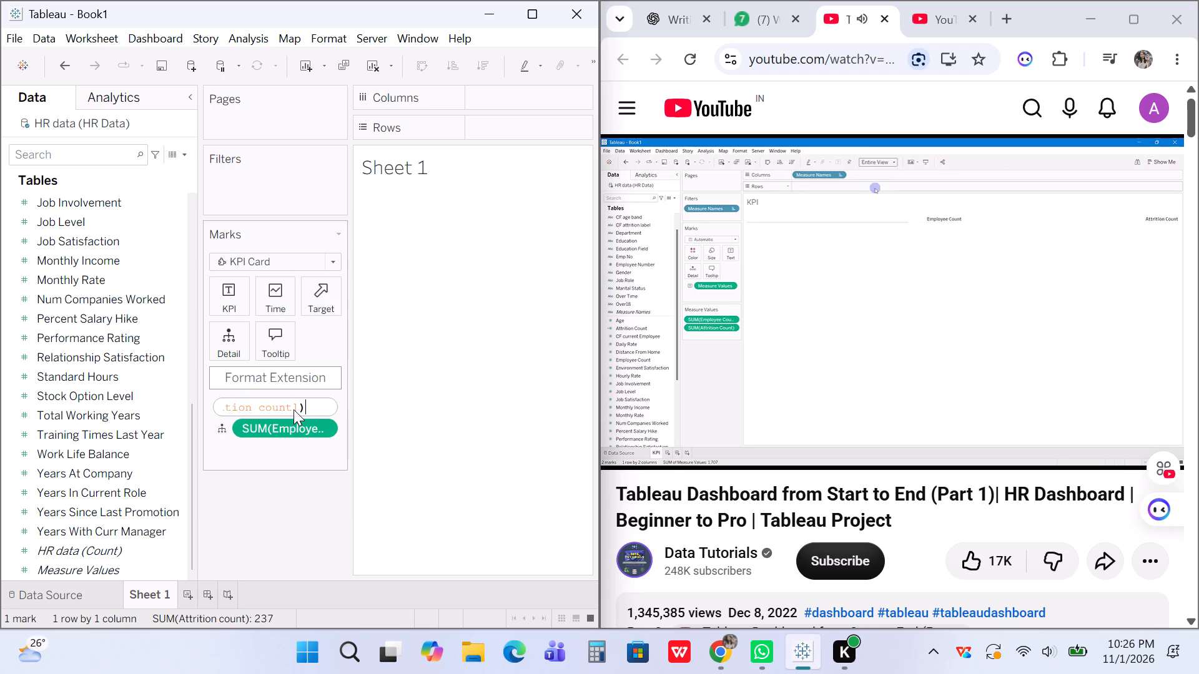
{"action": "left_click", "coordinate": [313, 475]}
Discard the open field expression and undo the recent mark type changes, back to the KPI Card with Attrition count as Target.
{"action": "key", "text": "ctrl+z"}
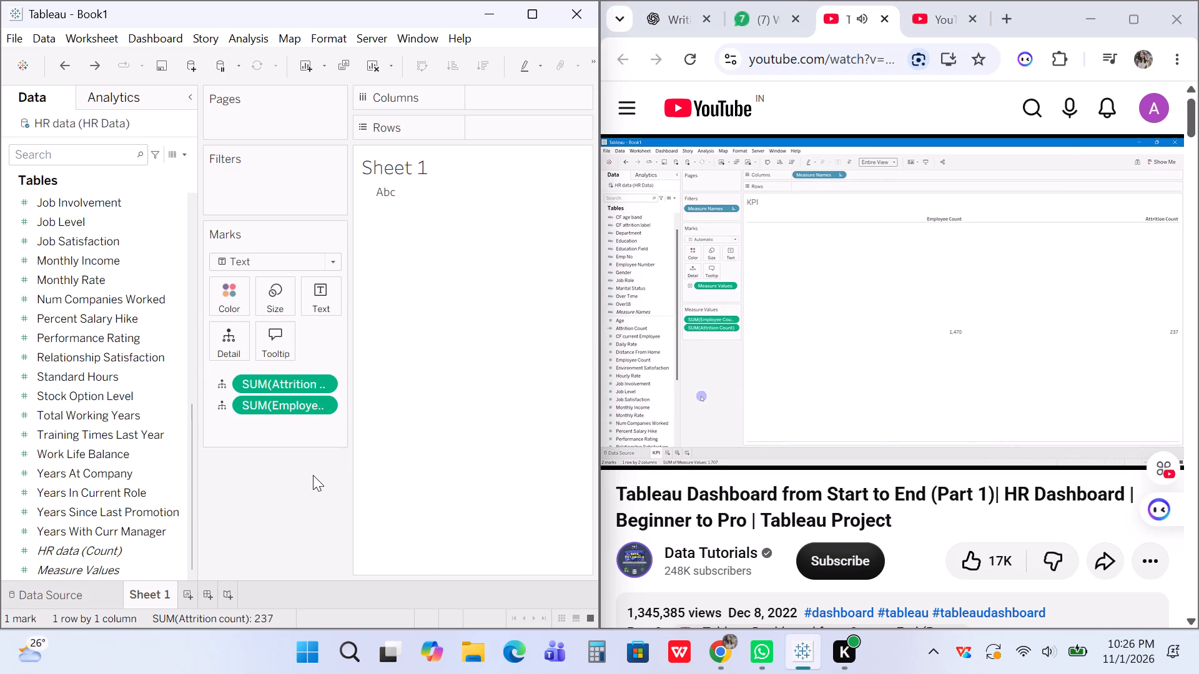
{"action": "key", "text": "ctrl+z"}
{"action": "key", "text": "ctrl+z"}
{"action": "key", "text": "ctrl+z"}
{"action": "key", "text": "ctrl+z"}
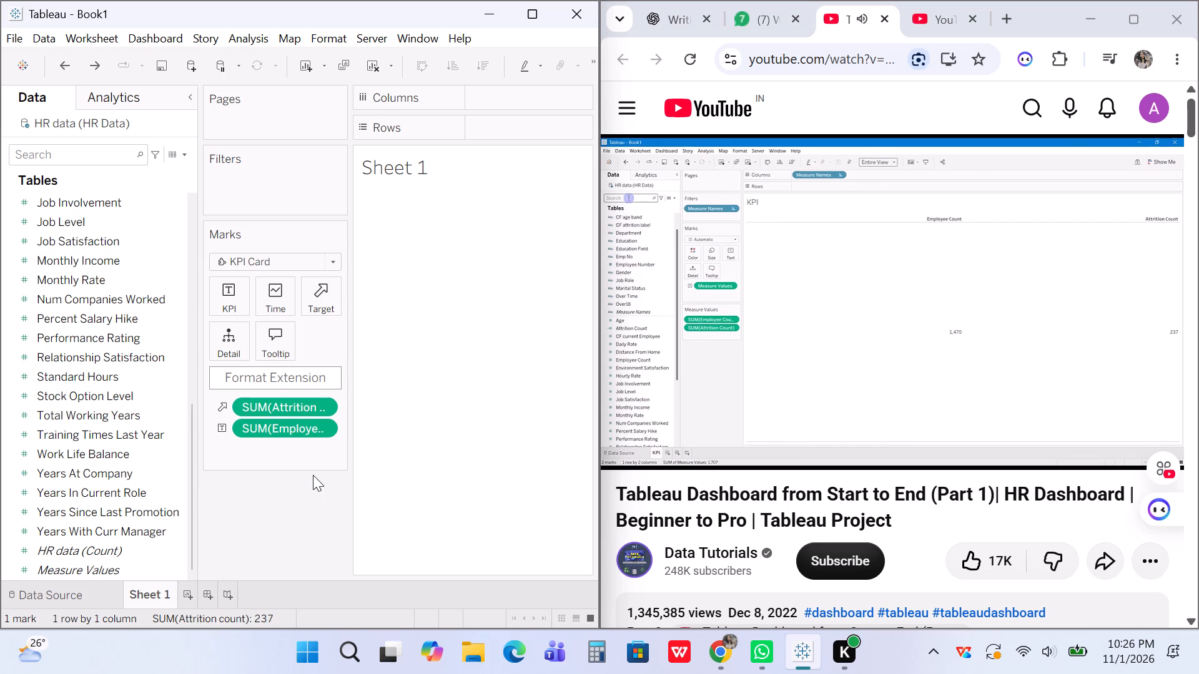
{"action": "left_click", "coordinate": [313, 475], "text": "ctrl"}
Undo the removals of Measure Names and Measure Values and the placement of Employee Count on the KPI mark.
{"action": "key", "text": "ctrl+z"}
{"action": "key", "text": "ctrl+z"}
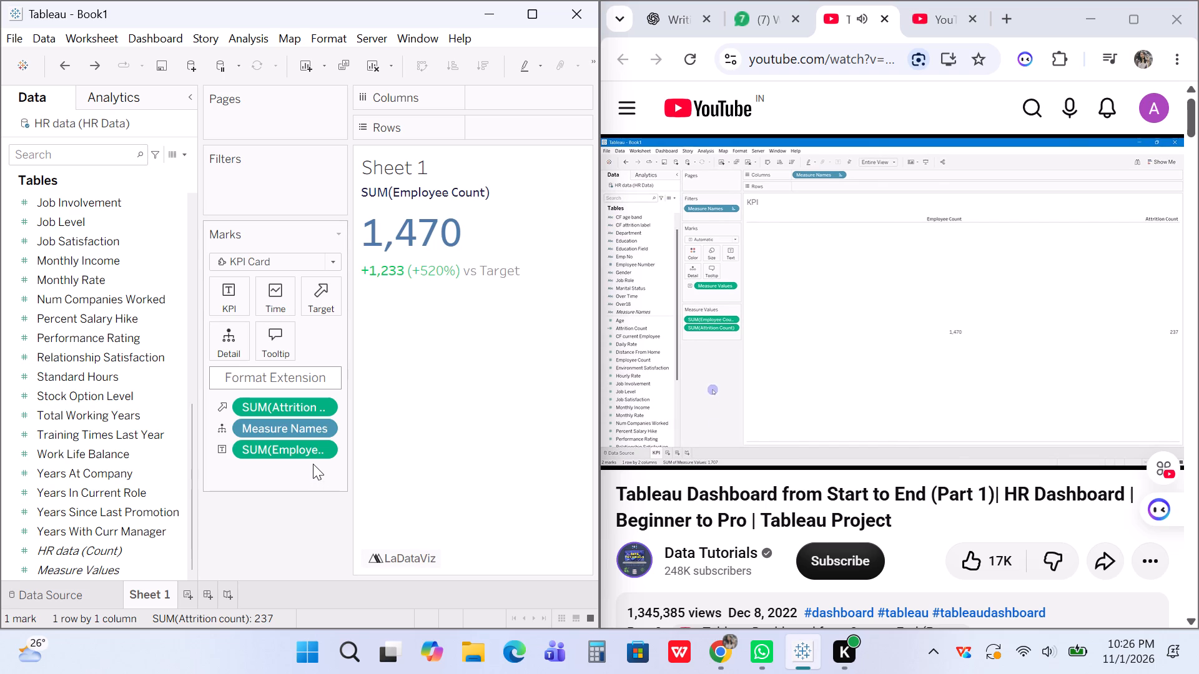
{"action": "key", "text": "ctrl+z"}
{"action": "key", "text": "ctrl+z"}
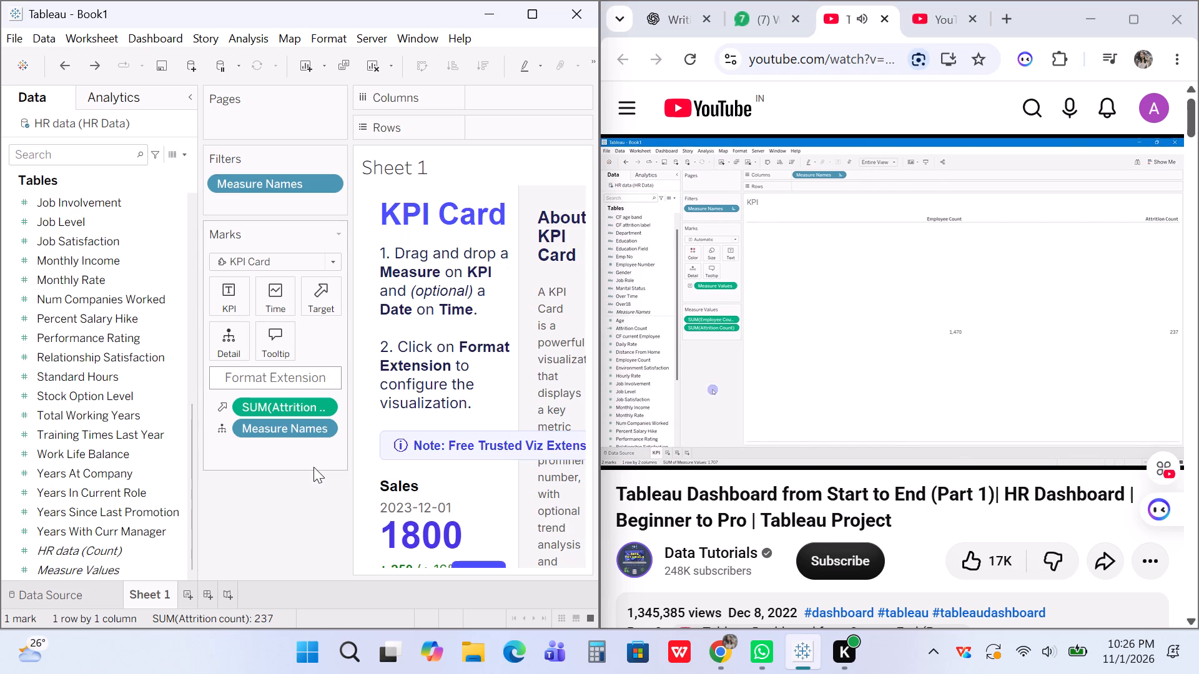
{"action": "key", "text": "ctrl+z"}
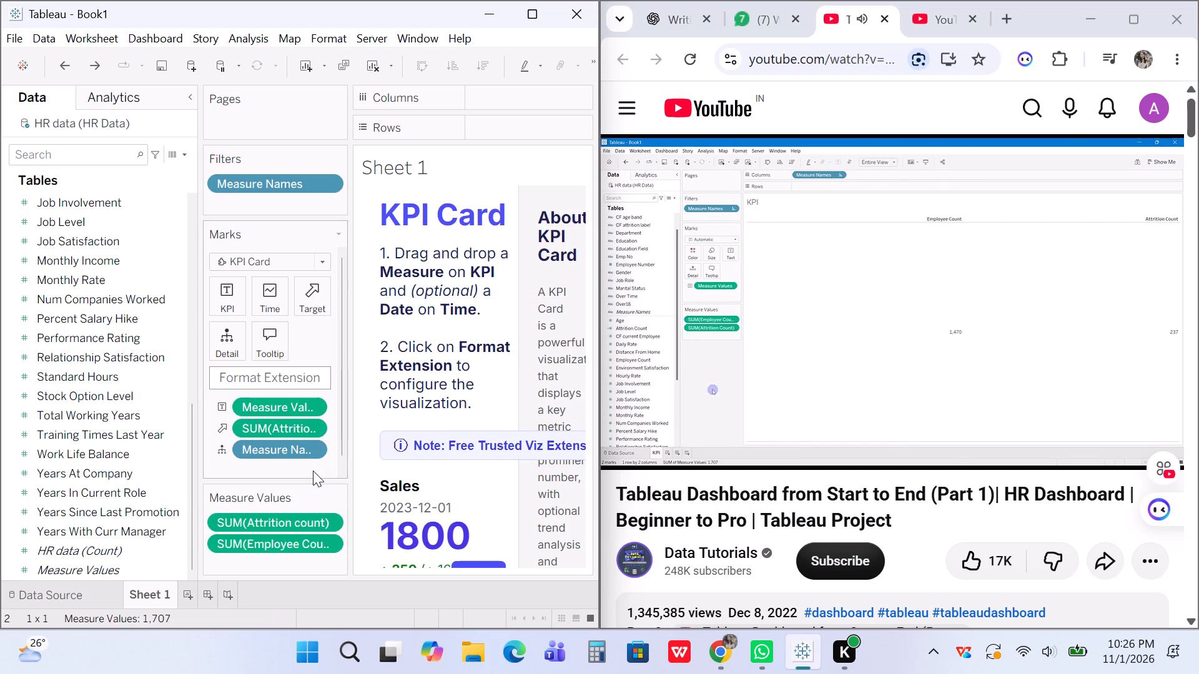
Undo the removals of individual measures from Measure Values and the earlier addition of Measure Values, back to Employee Count as KPI.
{"action": "key", "text": "ctrl+z"}
{"action": "key", "text": "ctrl+z"}
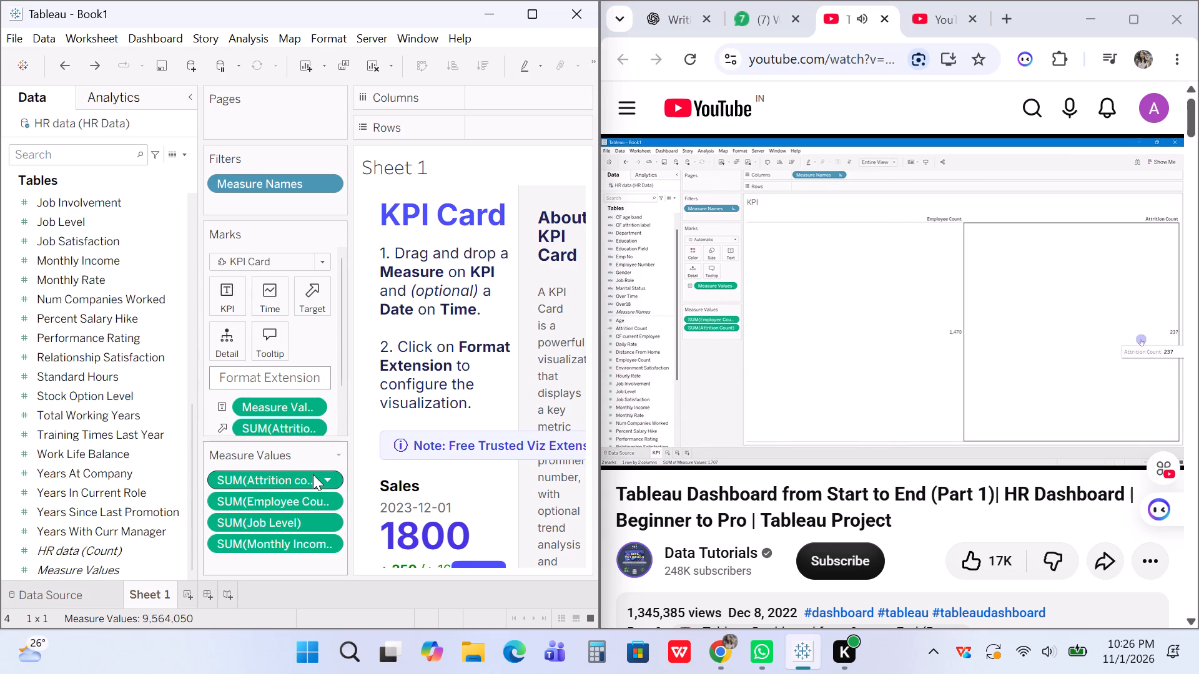
{"action": "key", "text": "ctrl+z"}
{"action": "key", "text": "ctrl+z"}
{"action": "key", "text": "ctrl+z"}
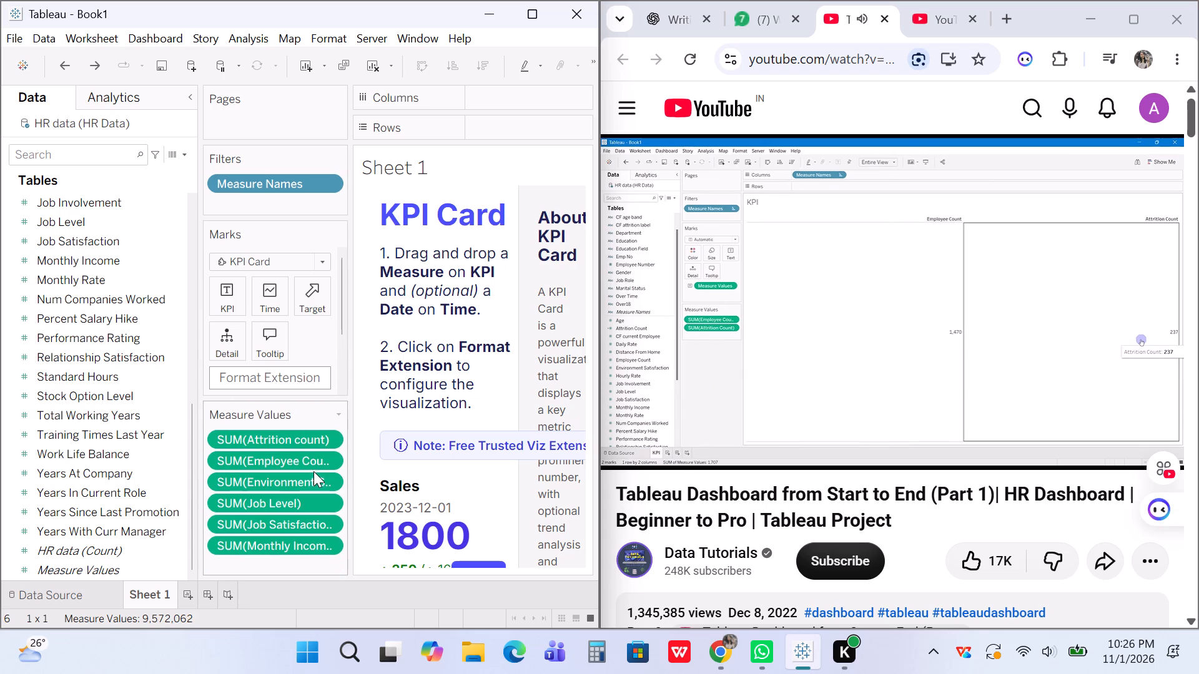
{"action": "key", "text": "ctrl+z"}
{"action": "key", "text": "ctrl+z"}
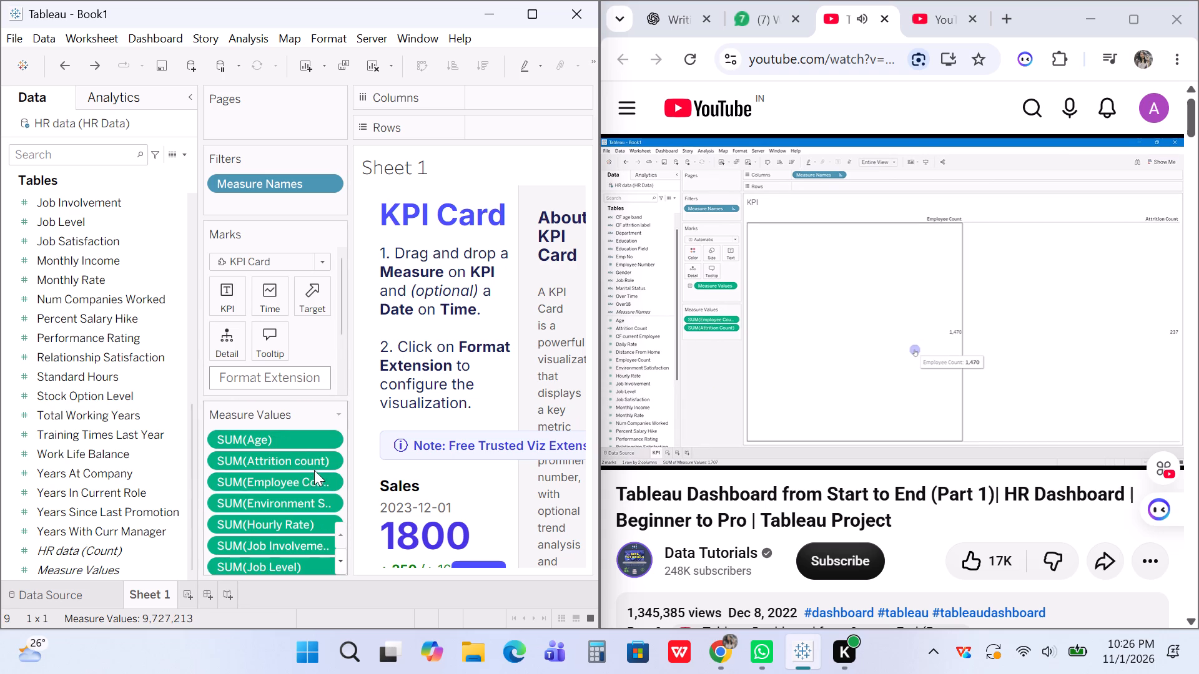
{"action": "key", "text": "ctrl+z"}
{"action": "key", "text": "ctrl+z"}
{"action": "key", "text": "z"}
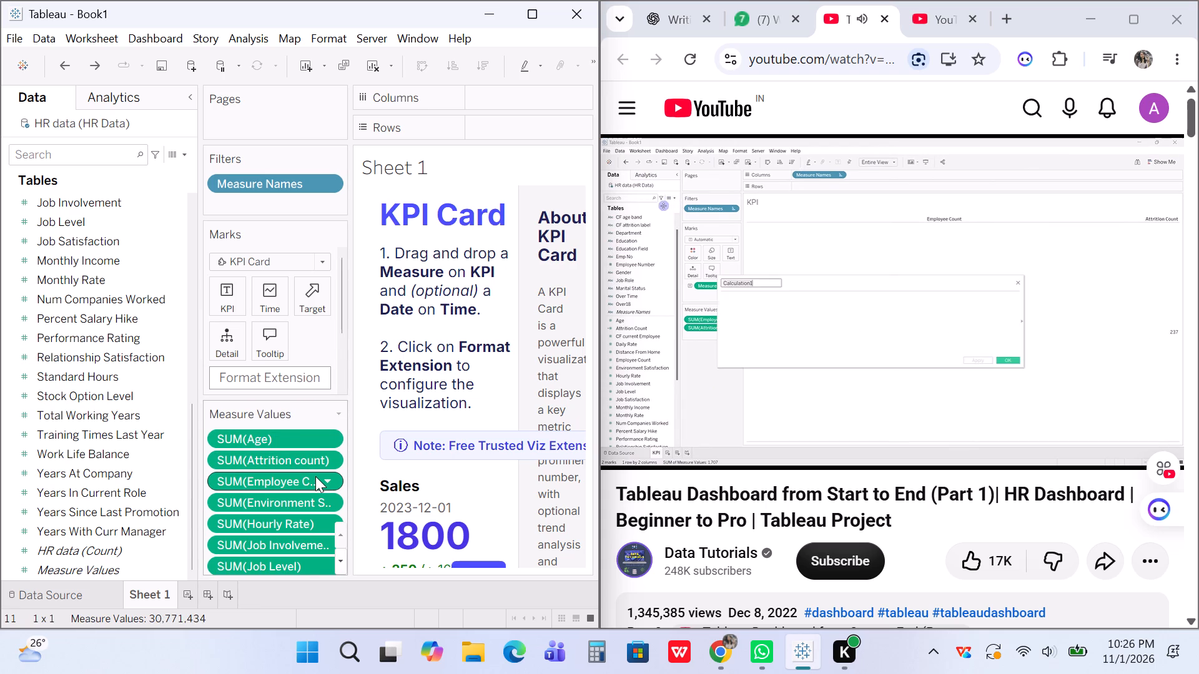
{"action": "key", "text": "ctrl+z"}
{"action": "key", "text": "ctrl+z"}
{"action": "key", "text": "ctrl+z"}
{"action": "type", "text": "zz"}
{"action": "key", "text": "ctrl+z"}
{"action": "key", "text": "ctrl+z"}
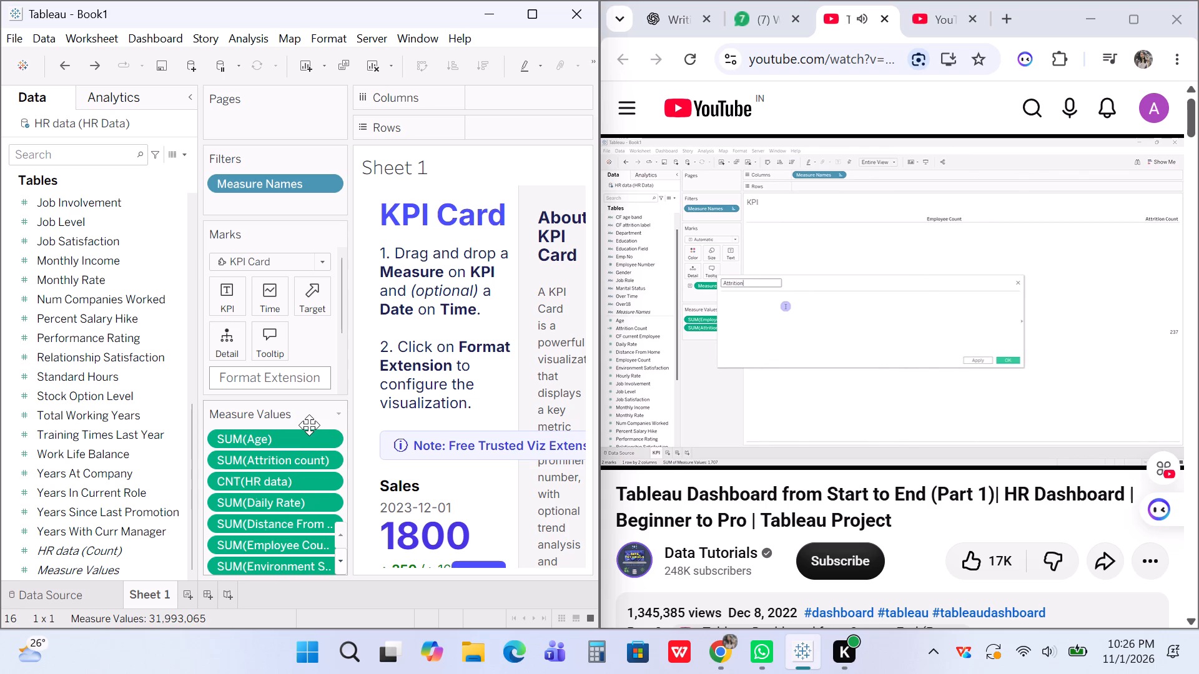
{"action": "type", "text": "zz"}
{"action": "key", "text": "ctrl+z"}
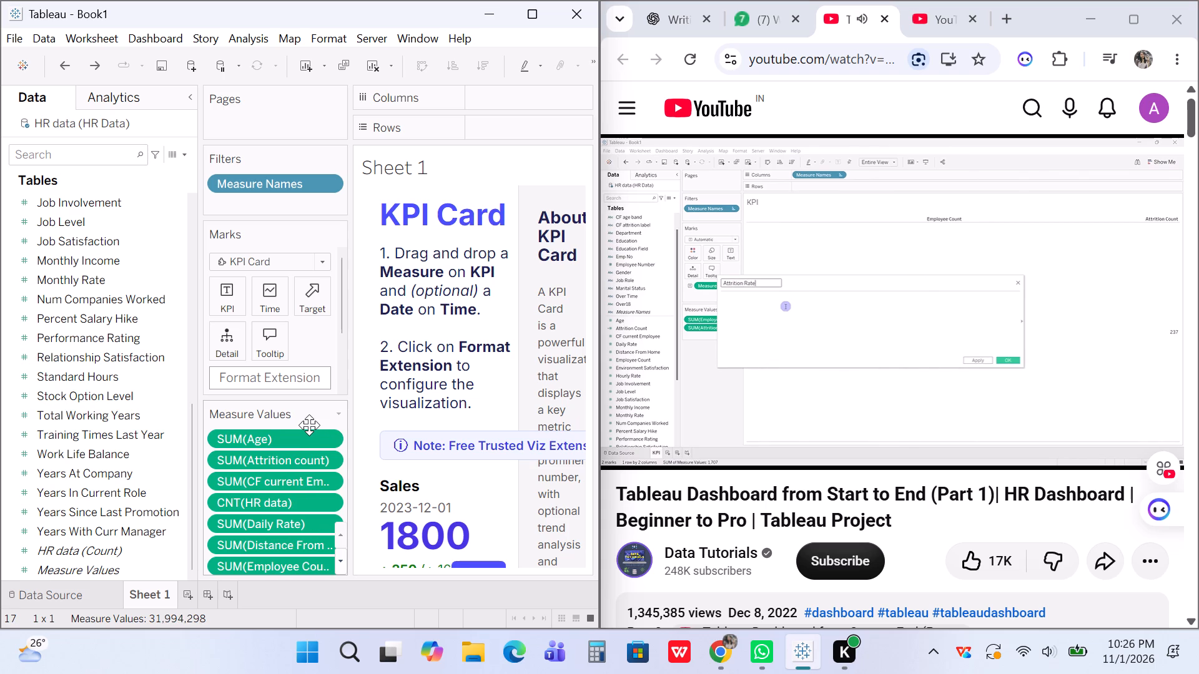
{"action": "key", "text": "ctrl+z"}
{"action": "key", "text": "ctrl+z"}
{"action": "key", "text": "ctrl+z"}
{"action": "left_click", "coordinate": [309, 425]}
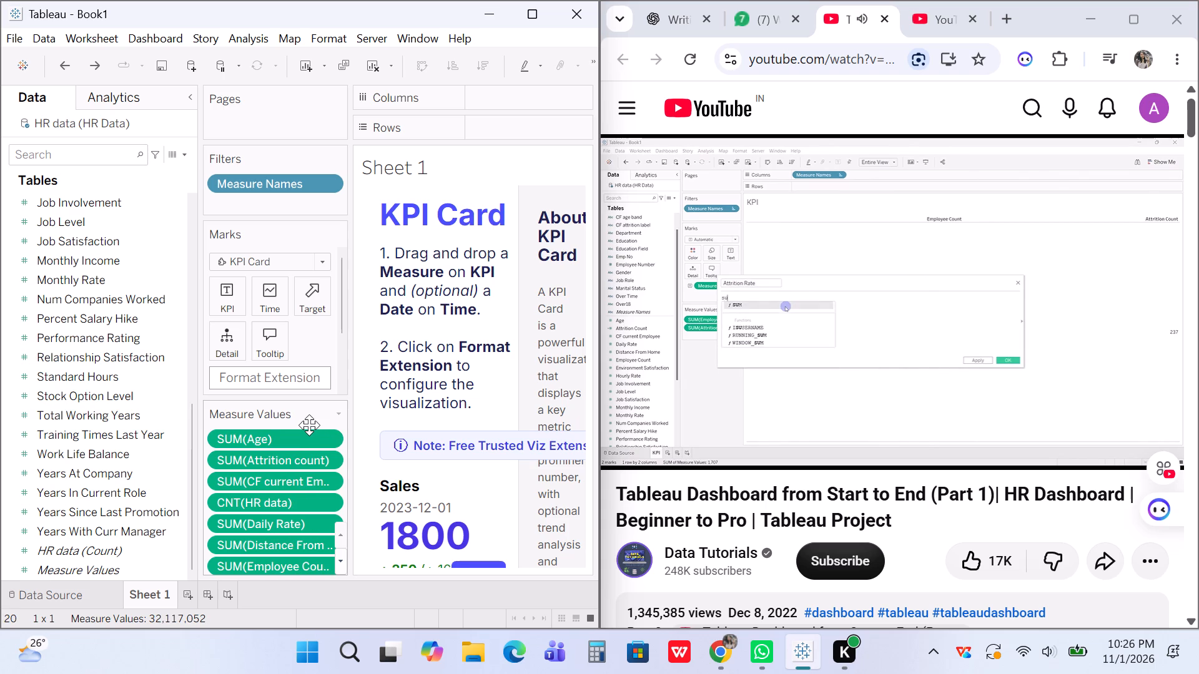
{"action": "key", "text": "ctrl+z"}
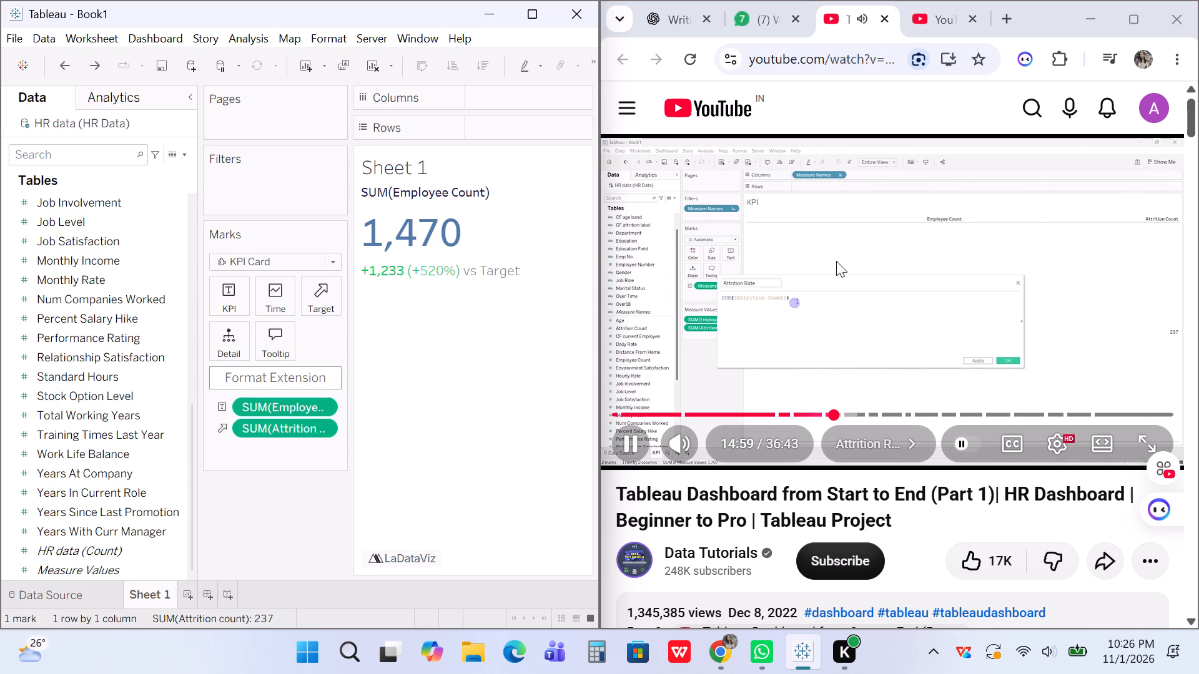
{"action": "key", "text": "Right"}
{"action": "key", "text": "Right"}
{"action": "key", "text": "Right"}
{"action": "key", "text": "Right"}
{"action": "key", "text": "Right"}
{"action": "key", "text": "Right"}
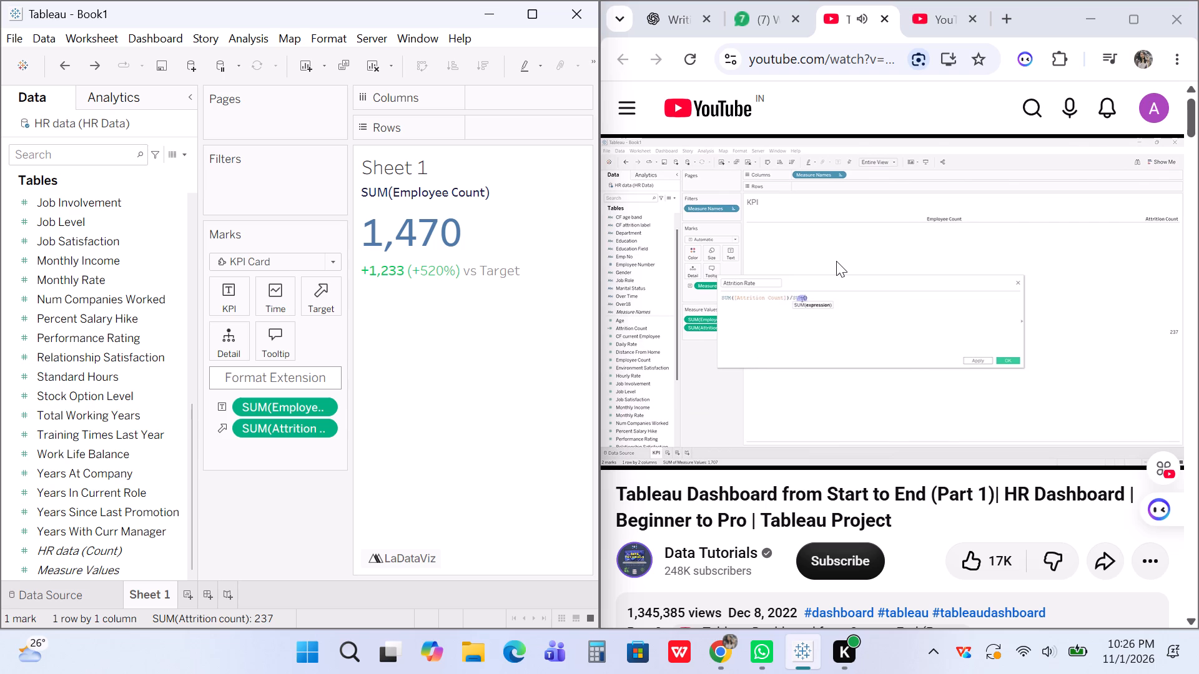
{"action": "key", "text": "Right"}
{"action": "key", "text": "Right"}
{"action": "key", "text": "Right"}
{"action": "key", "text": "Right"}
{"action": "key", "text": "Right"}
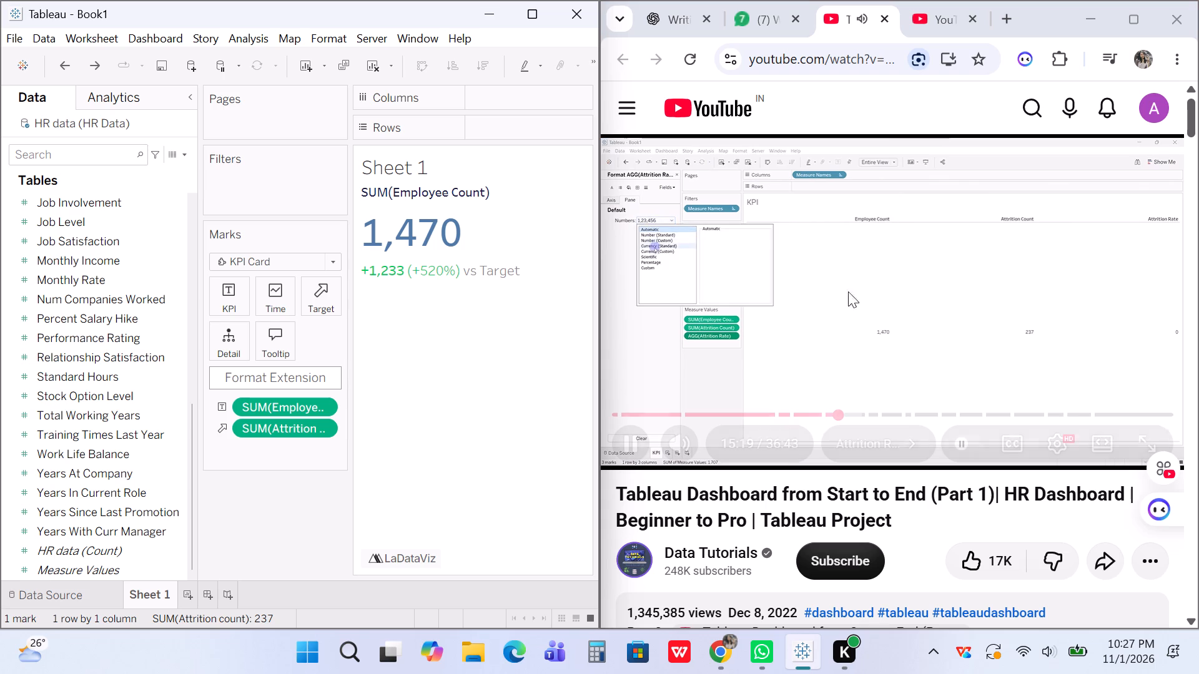
Switch to Chrome and watch the tutorial's percentage formatting of Attrition Rate, pausing and resuming the video as needed.
{"action": "left_click", "coordinate": [852, 256]}
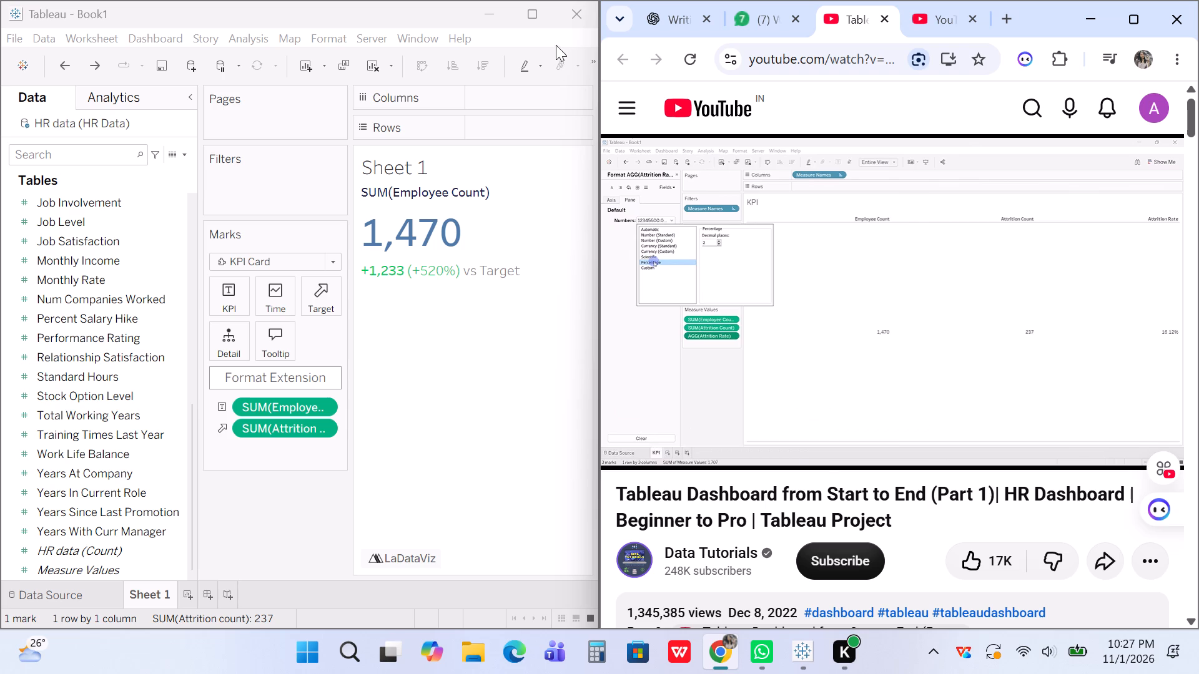
{"action": "left_click", "coordinate": [893, 268]}
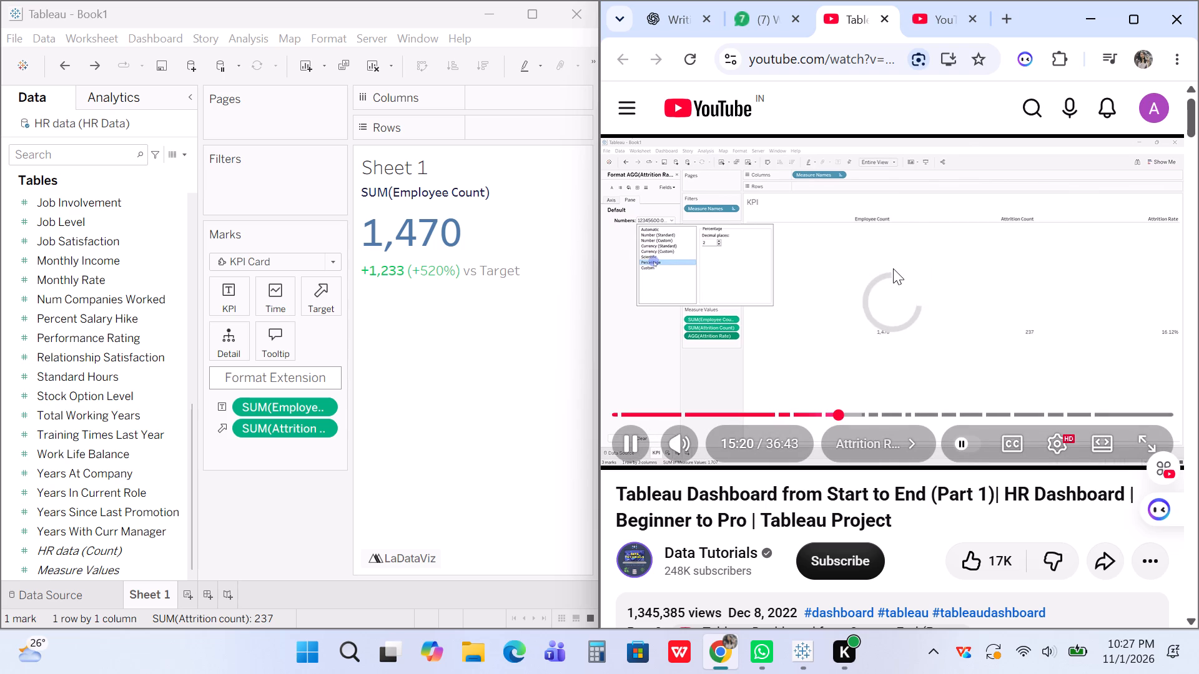
{"action": "left_click", "coordinate": [855, 275]}
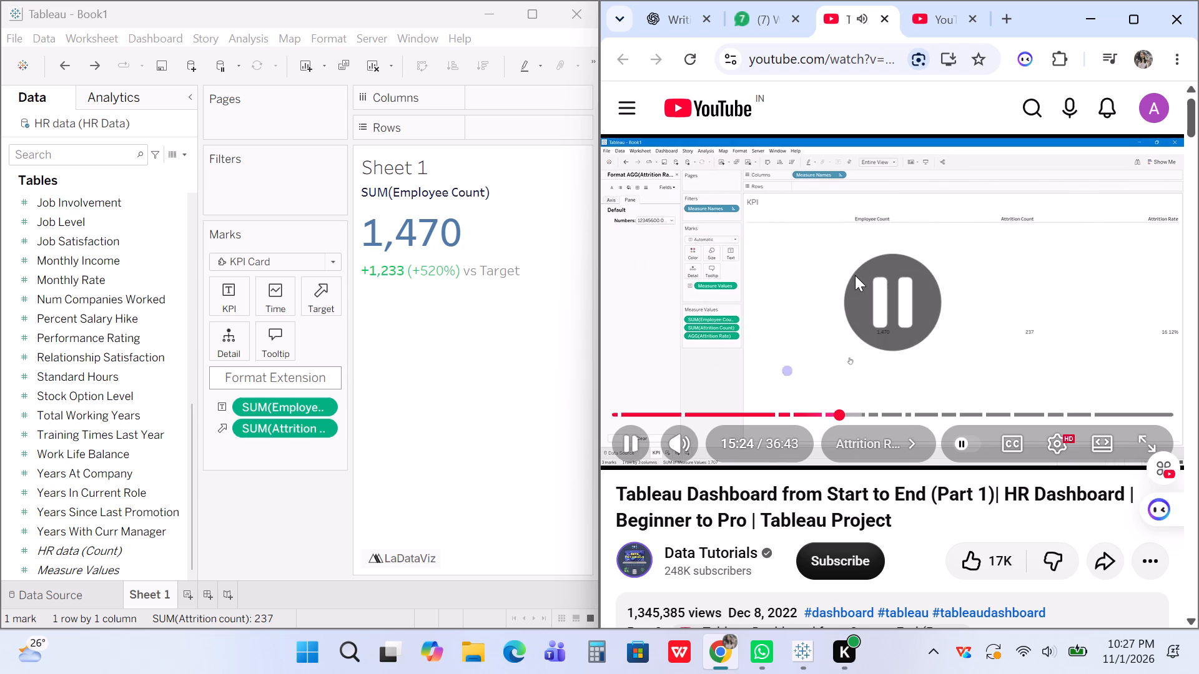
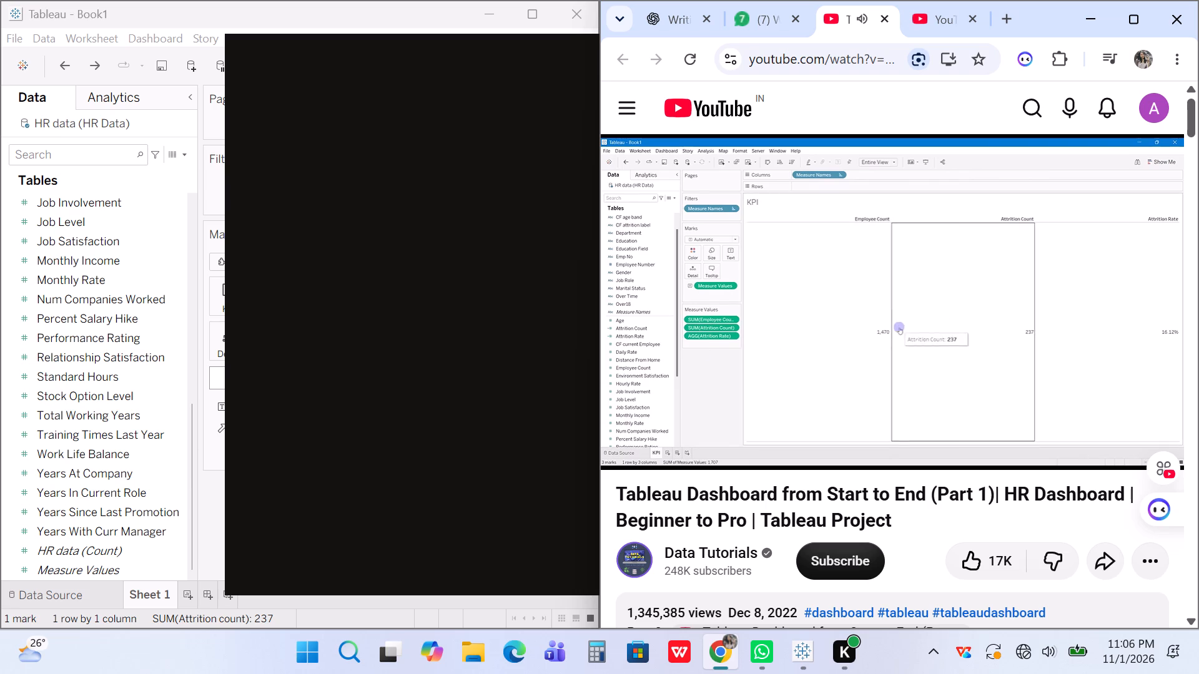
Pause the tutorial video at the KPI sheet with Employee Count, Attrition Count and Attrition Rate side by side.
{"action": "key", "text": "space"}
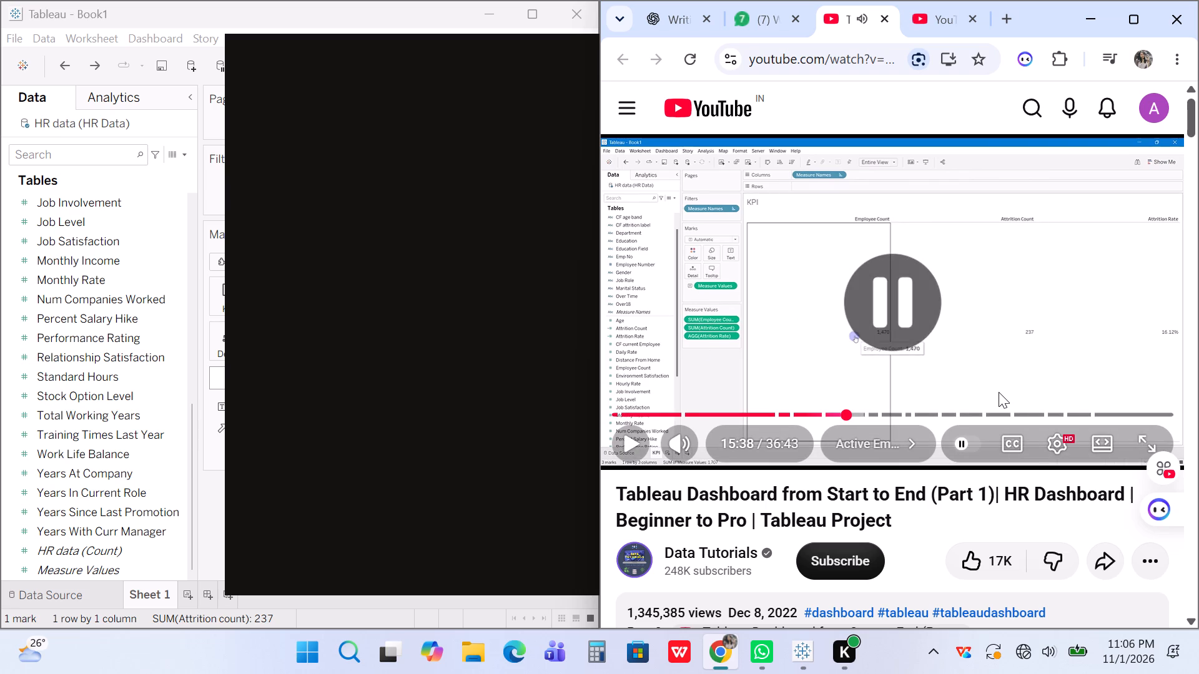
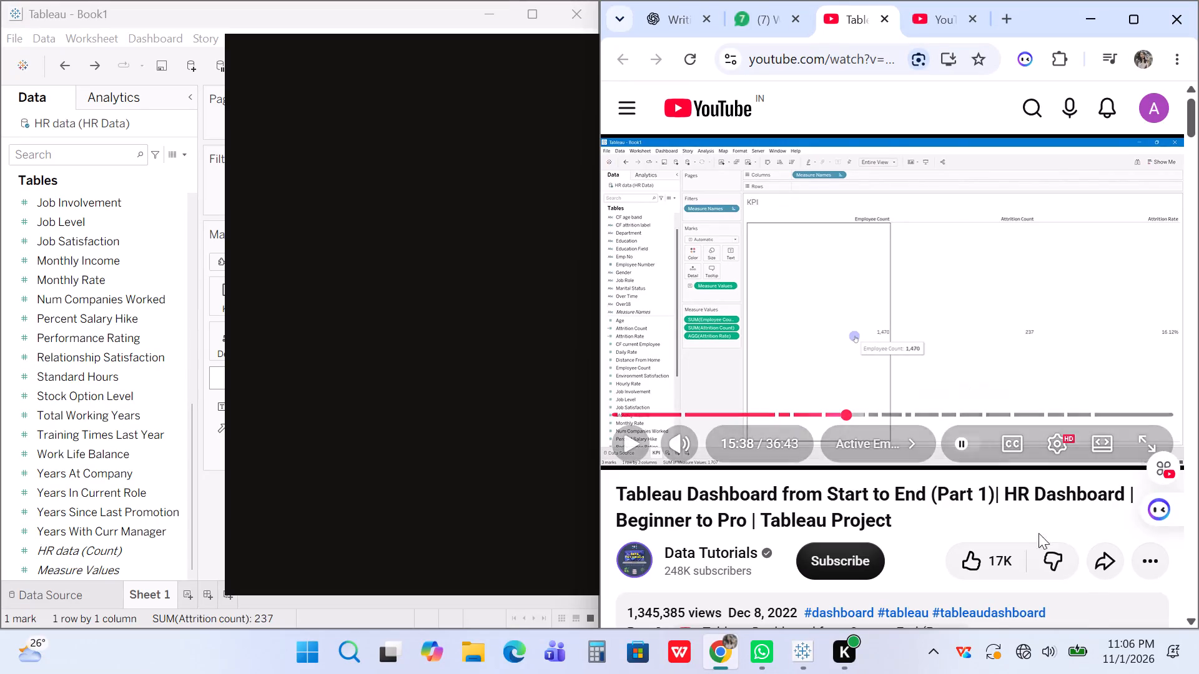
Restart Wi-Fi and connect the computer to the anuredmi network, closing the network settings by returning to the Tableau workbook.
{"action": "left_click", "coordinate": [1042, 647]}
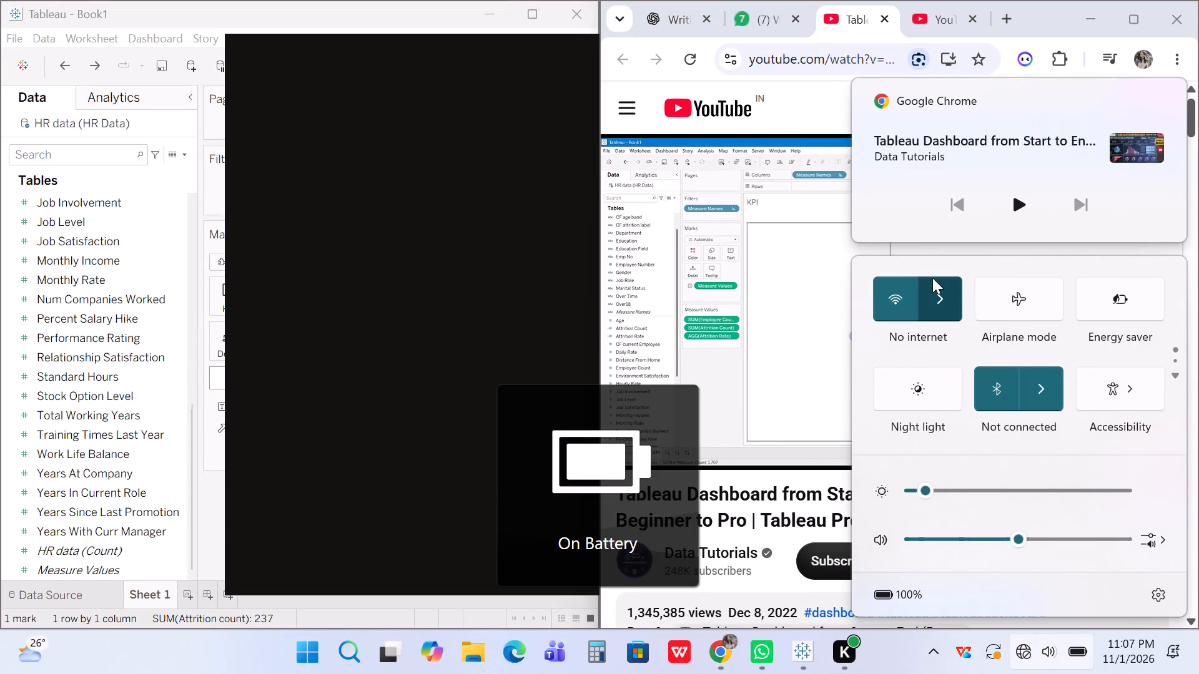
{"action": "left_click", "coordinate": [940, 295]}
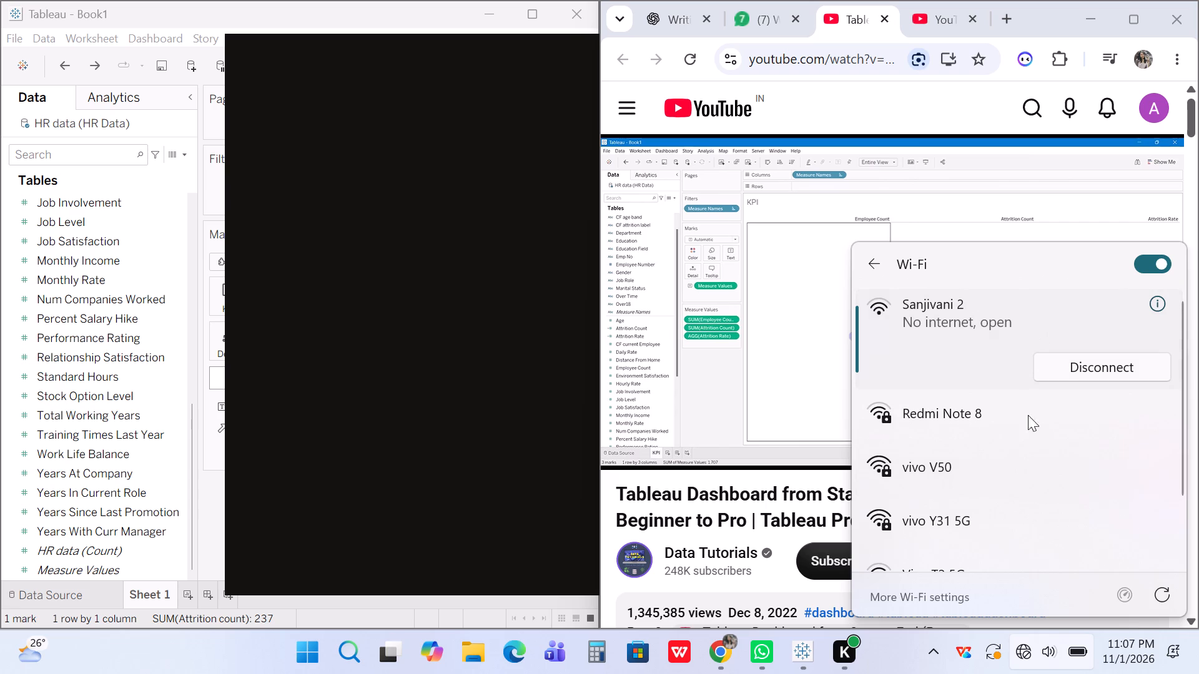
{"action": "scroll", "coordinate": [1026, 368], "scroll_direction": "up", "scroll_amount": 1}
{"action": "left_click", "coordinate": [1162, 265]}
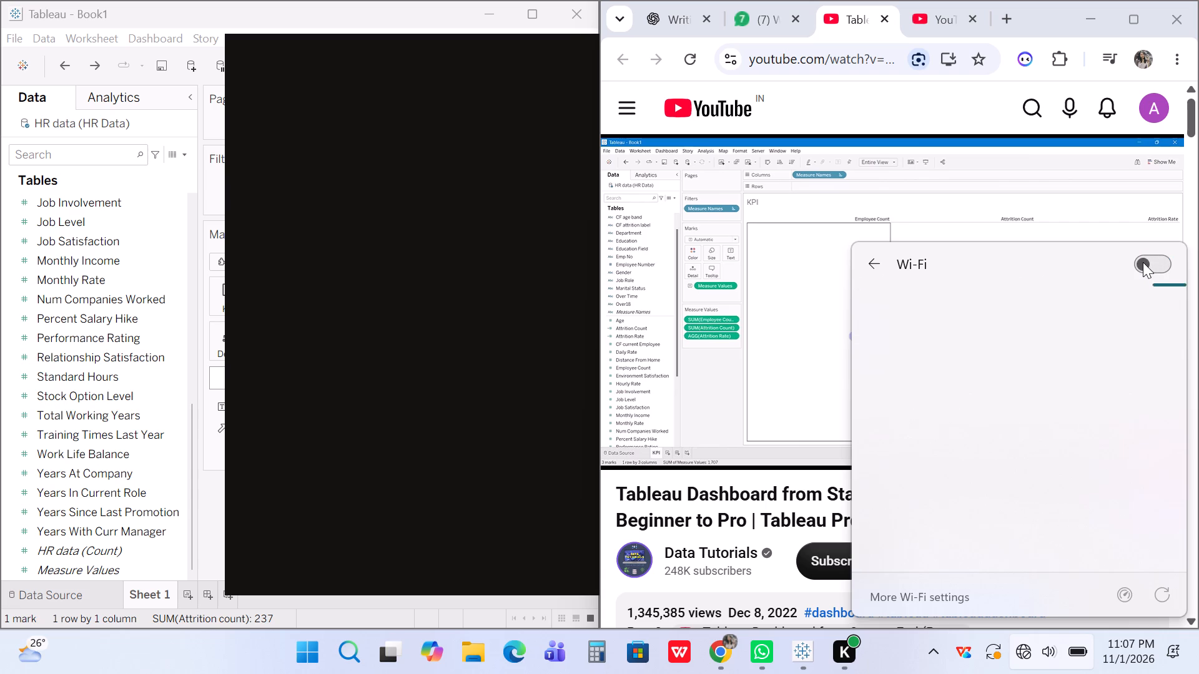
{"action": "left_click", "coordinate": [1143, 262]}
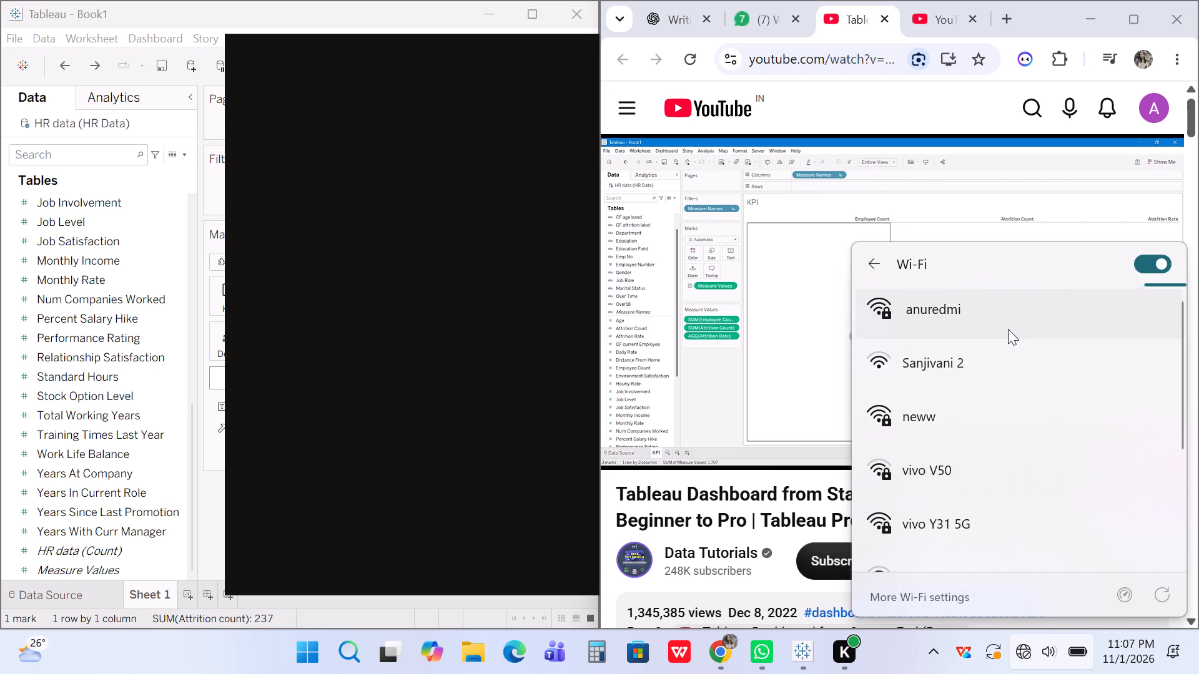
{"action": "left_click", "coordinate": [998, 314]}
{"action": "left_click", "coordinate": [1105, 388]}
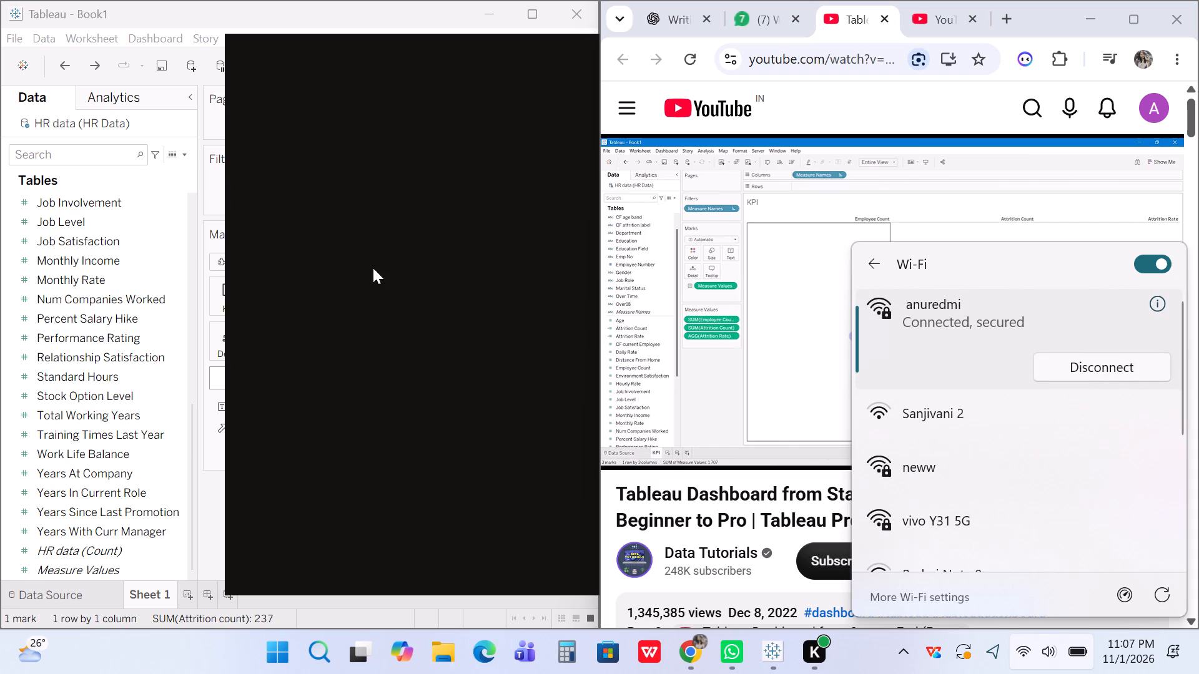
{"action": "left_click", "coordinate": [134, 203]}
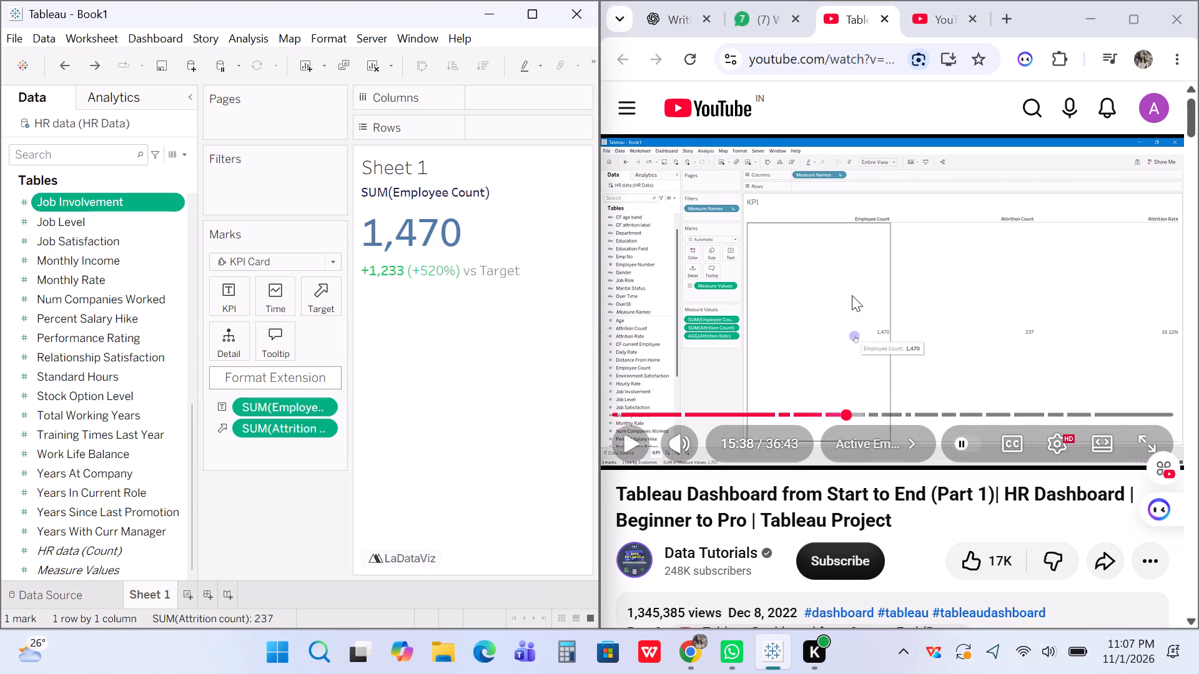
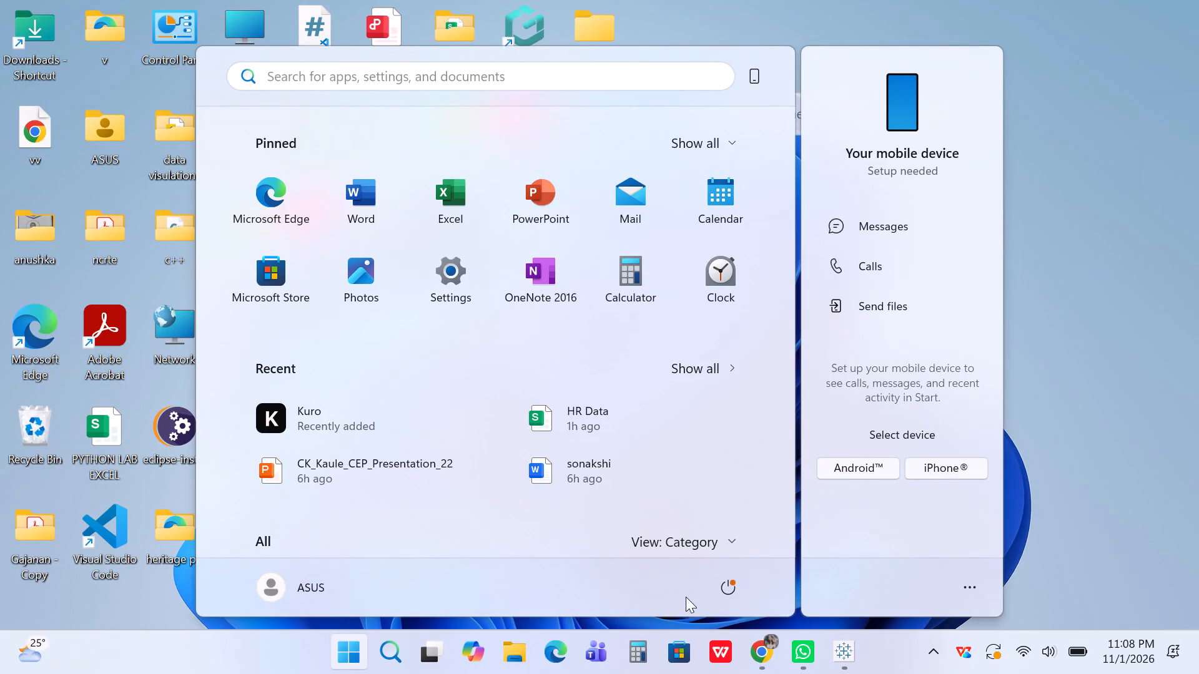
Open the computer's power options and choose one of them.
{"action": "left_click", "coordinate": [741, 582]}
{"action": "left_click", "coordinate": [743, 494]}
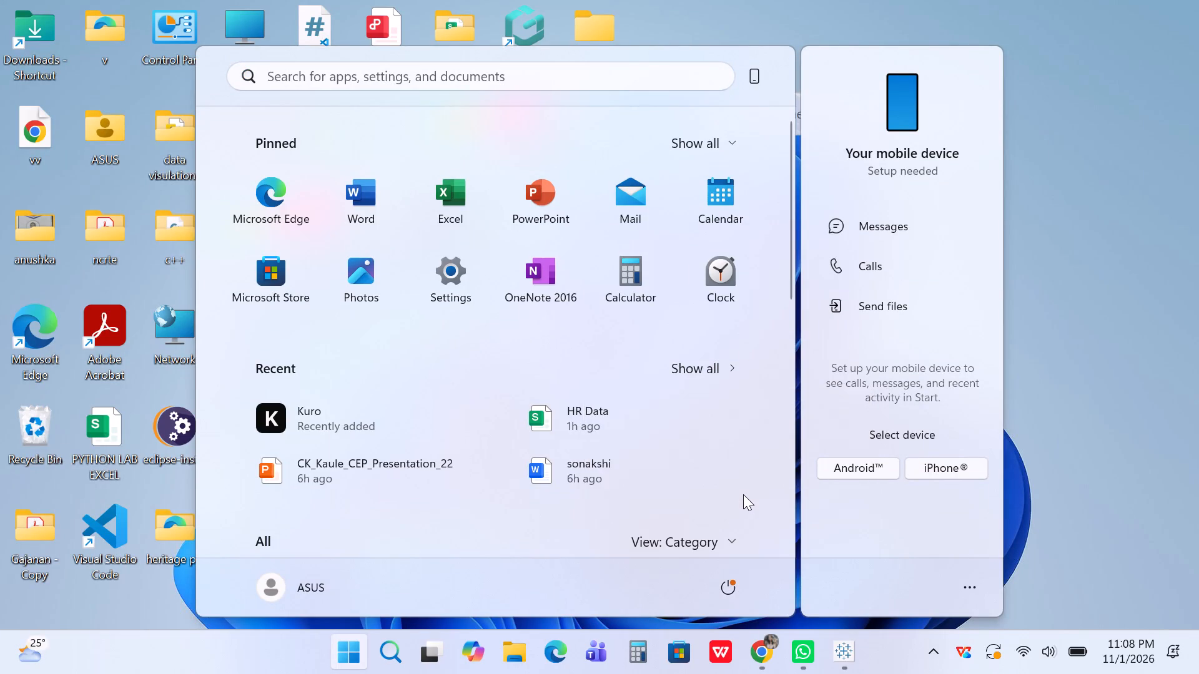